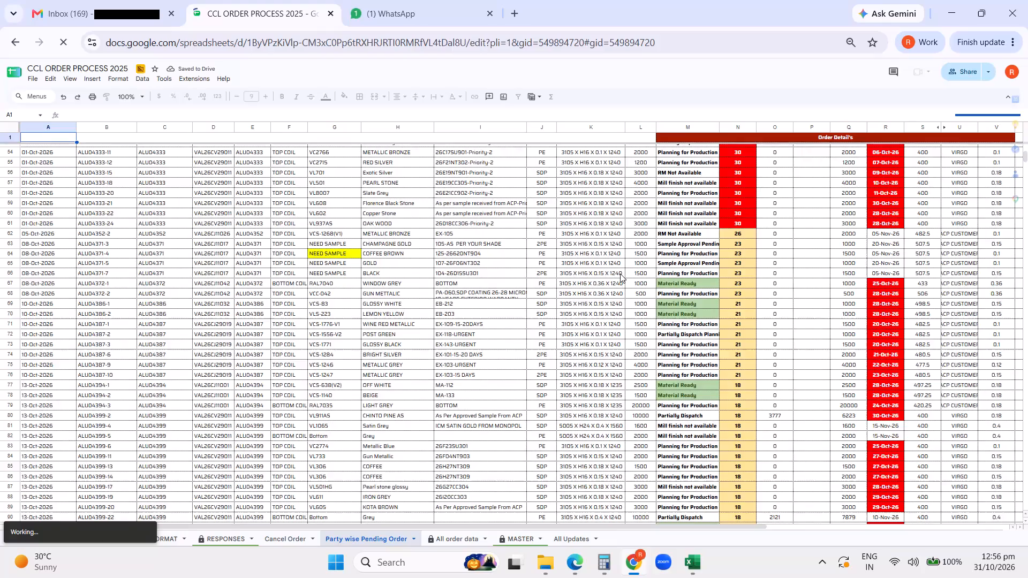
Examine the latest October orders and their specifications at the end of the Party wise Pending Order sheet.
{"action": "scroll", "coordinate": [620, 273], "scroll_direction": "down", "scroll_amount": 13}
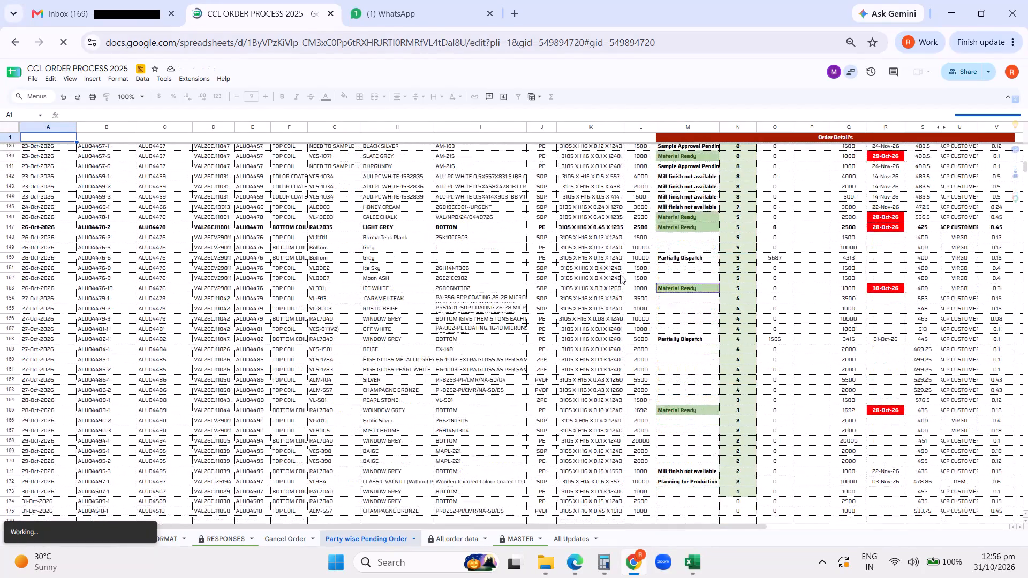
{"action": "scroll", "coordinate": [620, 275], "scroll_direction": "down", "scroll_amount": 3}
{"action": "scroll", "coordinate": [620, 275], "scroll_direction": "up", "scroll_amount": 3}
{"action": "left_click", "coordinate": [666, 318]}
{"action": "left_click", "coordinate": [626, 301]}
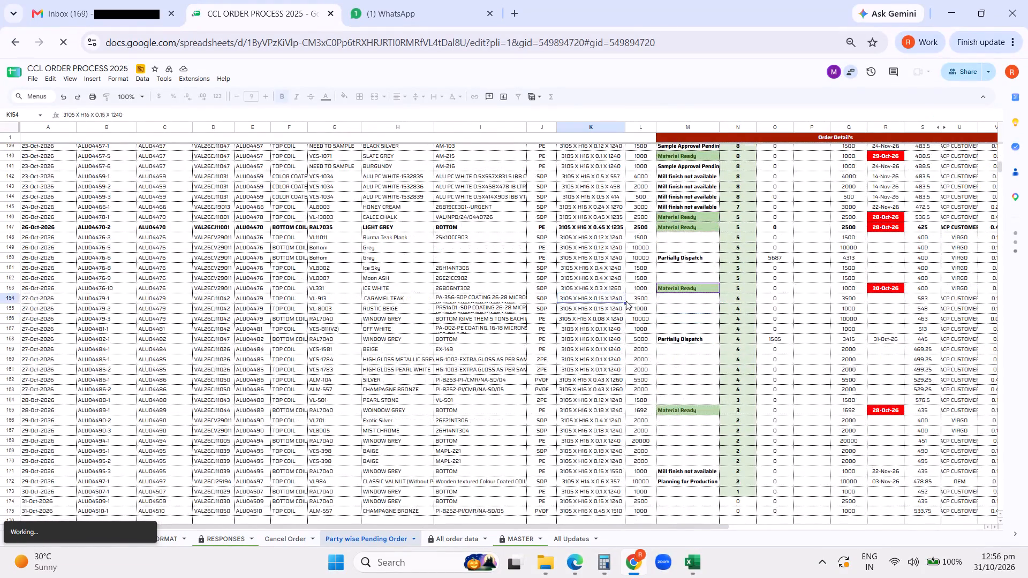
{"action": "scroll", "coordinate": [626, 301], "scroll_direction": "down", "scroll_amount": 4}
{"action": "scroll", "coordinate": [623, 302], "scroll_direction": "up", "scroll_amount": 3}
{"action": "scroll", "coordinate": [623, 302], "scroll_direction": "down", "scroll_amount": 3}
{"action": "scroll", "coordinate": [623, 302], "scroll_direction": "up", "scroll_amount": 3}
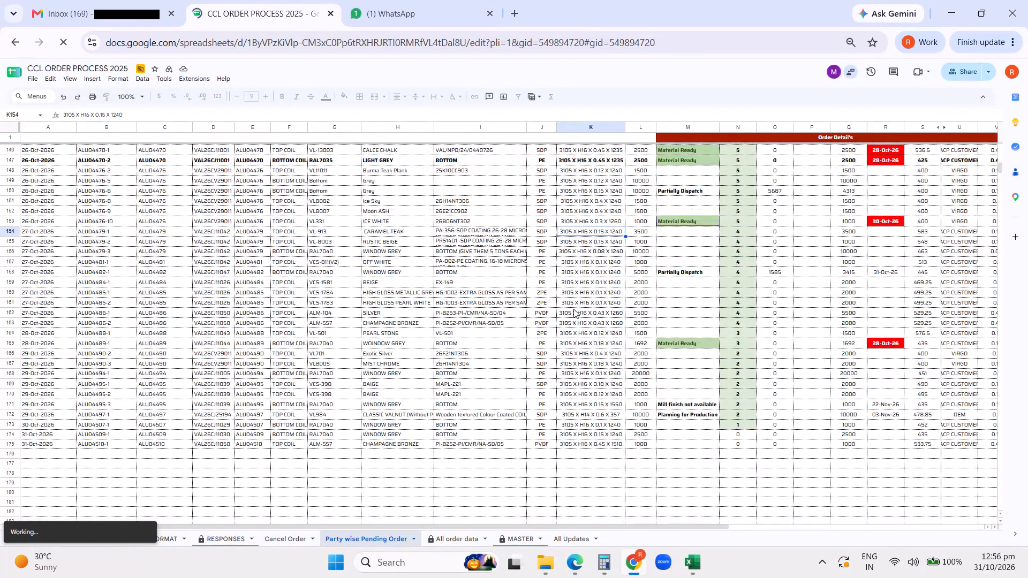
{"action": "scroll", "coordinate": [573, 309], "scroll_direction": "down", "scroll_amount": 2}
{"action": "scroll", "coordinate": [573, 309], "scroll_direction": "up", "scroll_amount": 2}
{"action": "left_click", "coordinate": [604, 375]}
{"action": "left_click", "coordinate": [608, 409]}
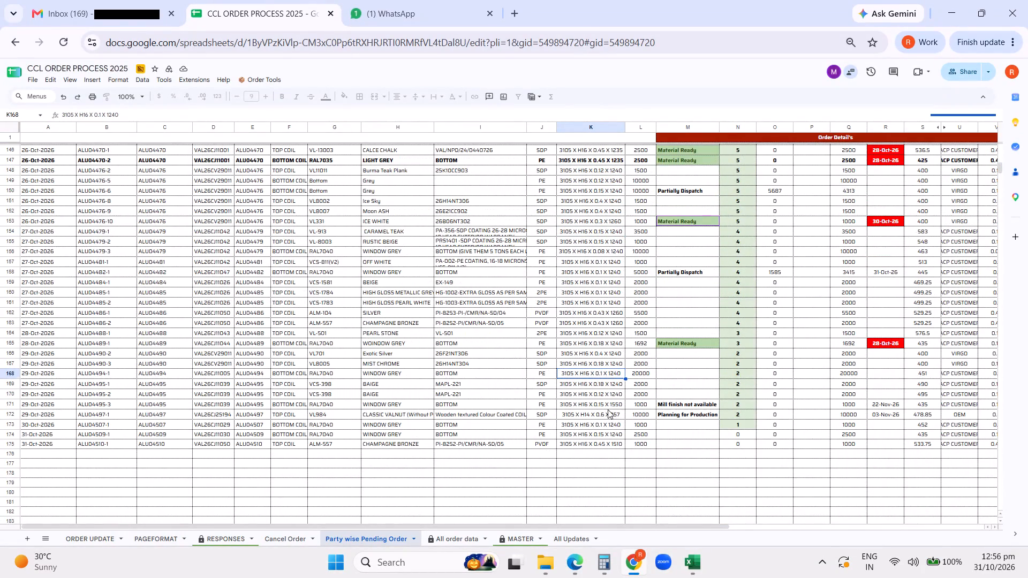
{"action": "left_click", "coordinate": [592, 412]}
{"action": "left_click", "coordinate": [592, 406]}
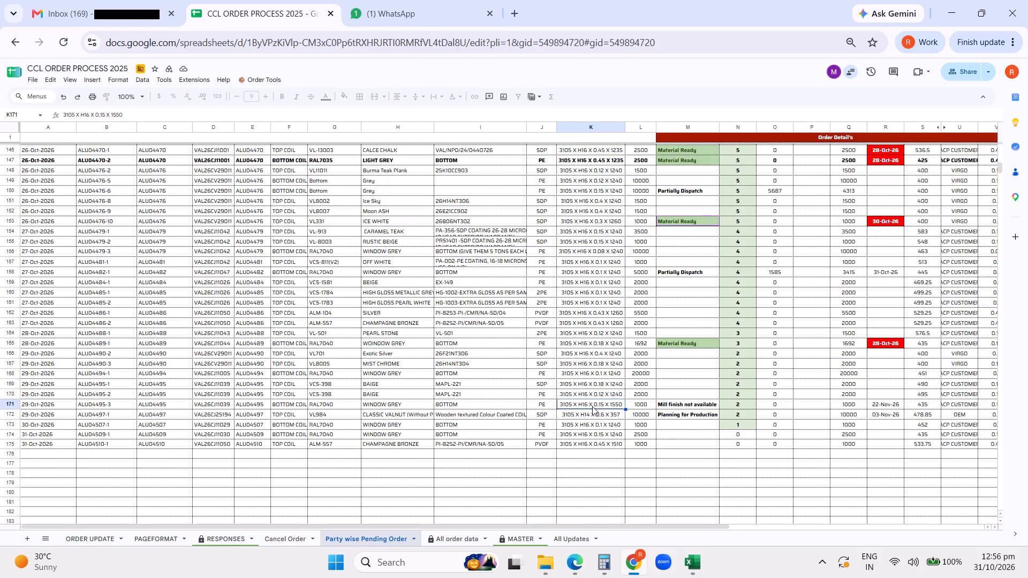
Switch to the Pending Order 30Sep Clossing workbook in Excel and examine the last order specifications in the Stock File sheet.
{"action": "left_click", "coordinate": [691, 549]}
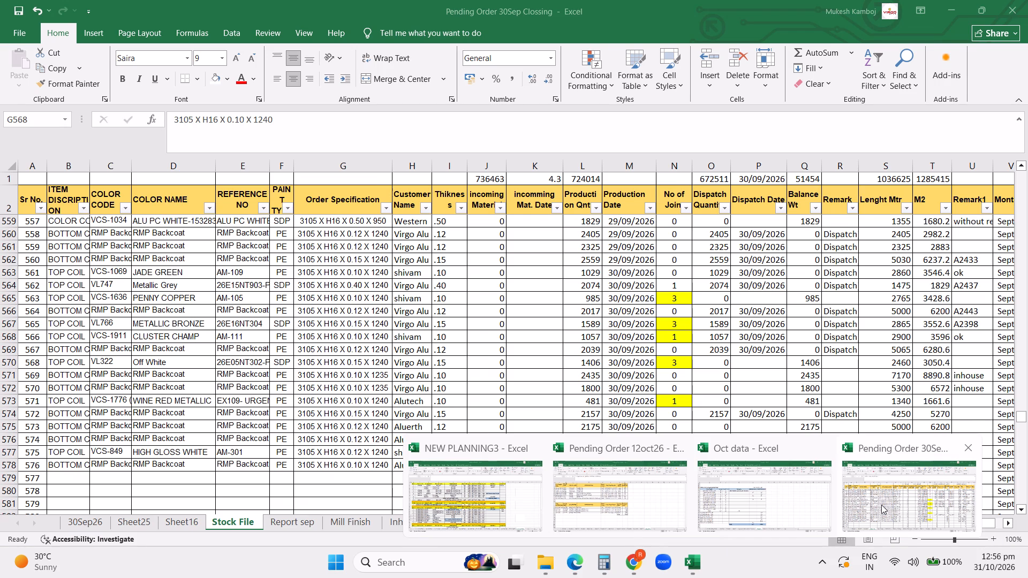
{"action": "left_click", "coordinate": [881, 505]}
{"action": "left_click", "coordinate": [405, 354]}
{"action": "left_click", "coordinate": [361, 309]}
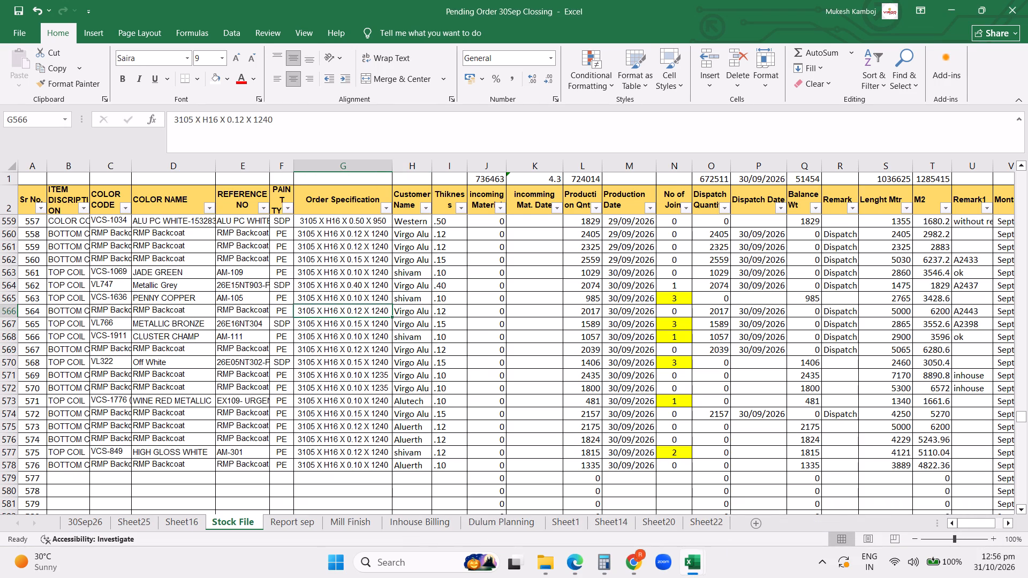
{"action": "left_click", "coordinate": [351, 293]}
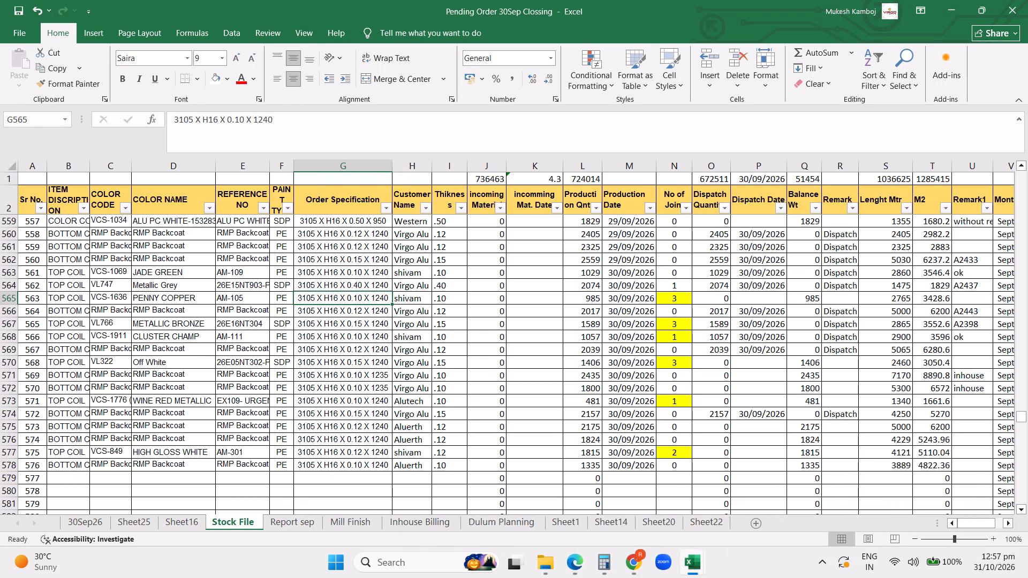
{"action": "left_click", "coordinate": [342, 252]}
{"action": "left_click_drag", "start_coordinate": [348, 223], "coordinate": [354, 448]}
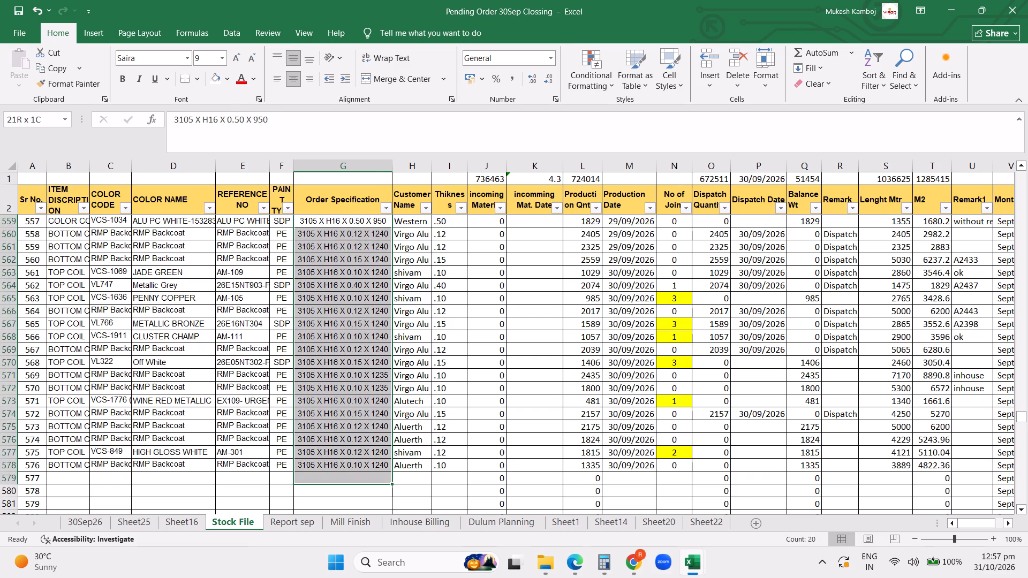
{"action": "left_click_drag", "start_coordinate": [354, 448], "coordinate": [347, 471]}
{"action": "left_click", "coordinate": [369, 424]}
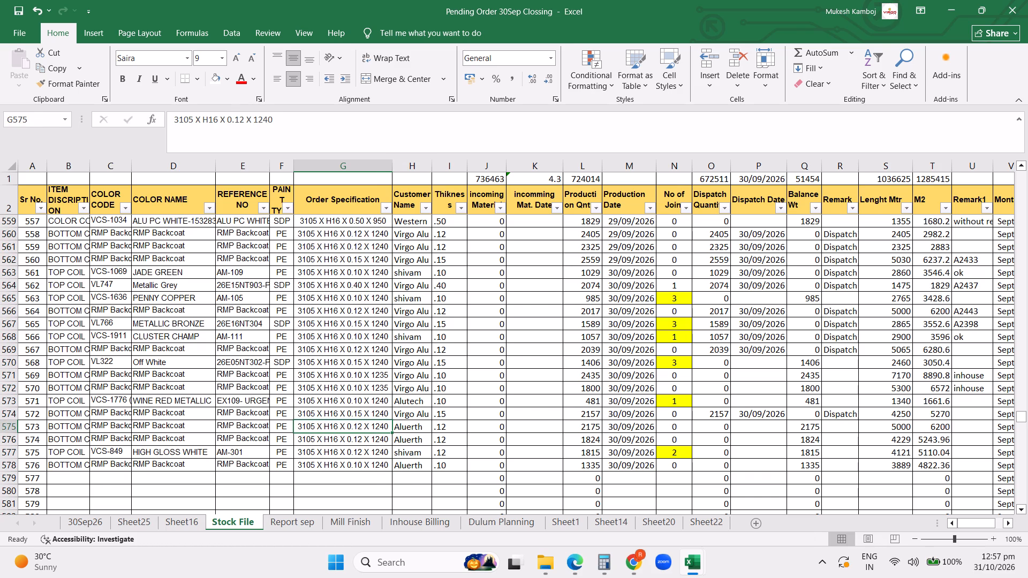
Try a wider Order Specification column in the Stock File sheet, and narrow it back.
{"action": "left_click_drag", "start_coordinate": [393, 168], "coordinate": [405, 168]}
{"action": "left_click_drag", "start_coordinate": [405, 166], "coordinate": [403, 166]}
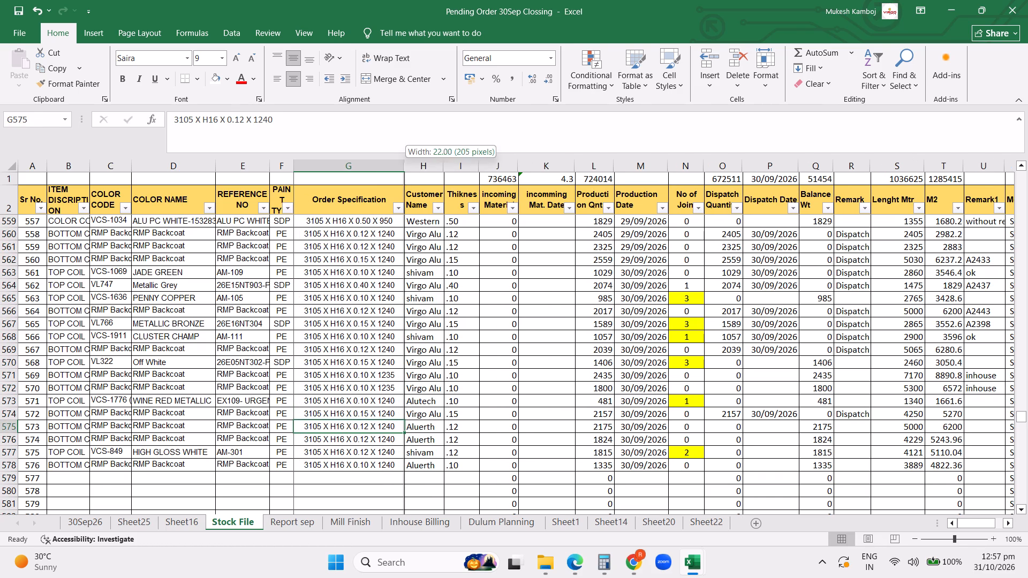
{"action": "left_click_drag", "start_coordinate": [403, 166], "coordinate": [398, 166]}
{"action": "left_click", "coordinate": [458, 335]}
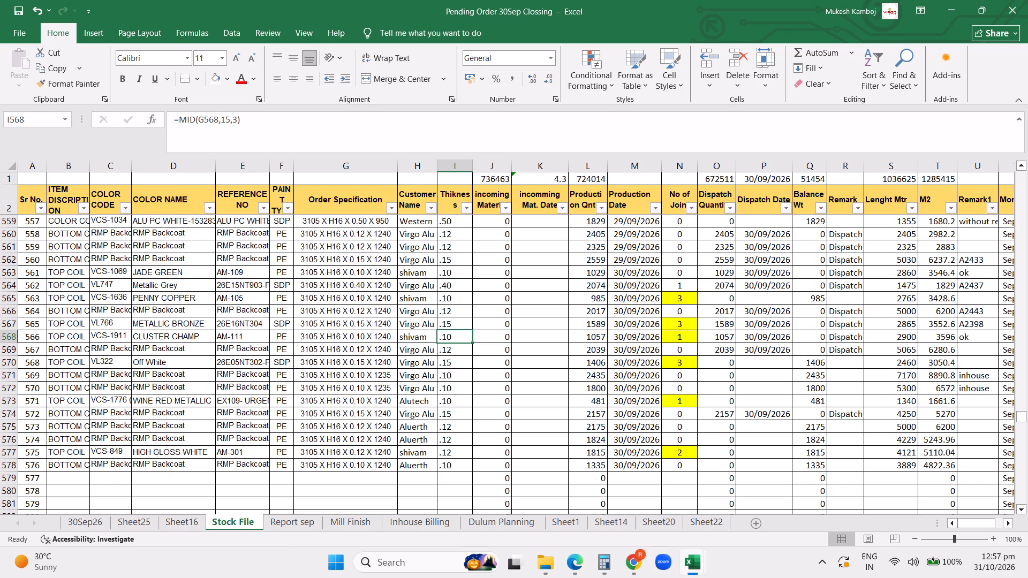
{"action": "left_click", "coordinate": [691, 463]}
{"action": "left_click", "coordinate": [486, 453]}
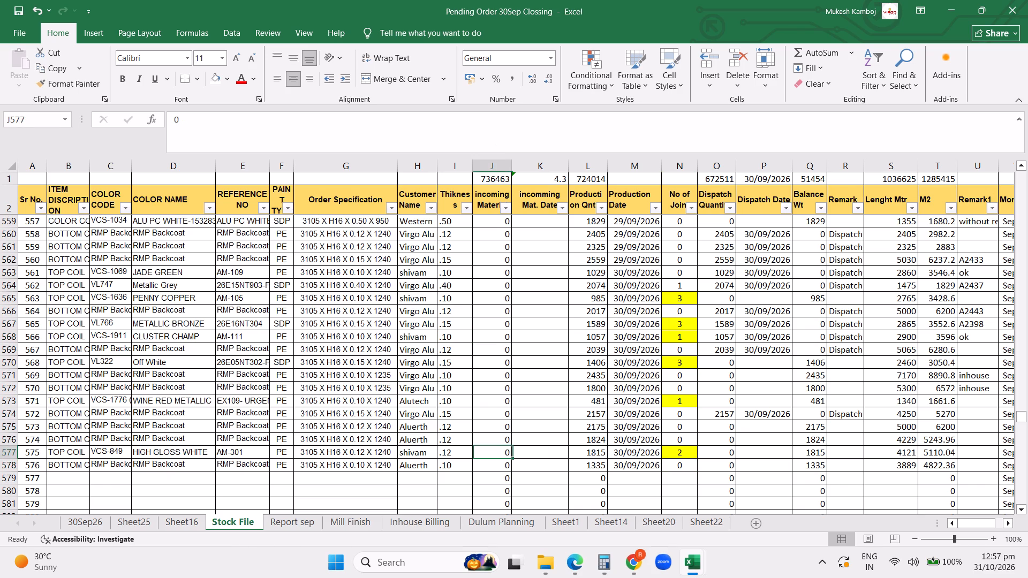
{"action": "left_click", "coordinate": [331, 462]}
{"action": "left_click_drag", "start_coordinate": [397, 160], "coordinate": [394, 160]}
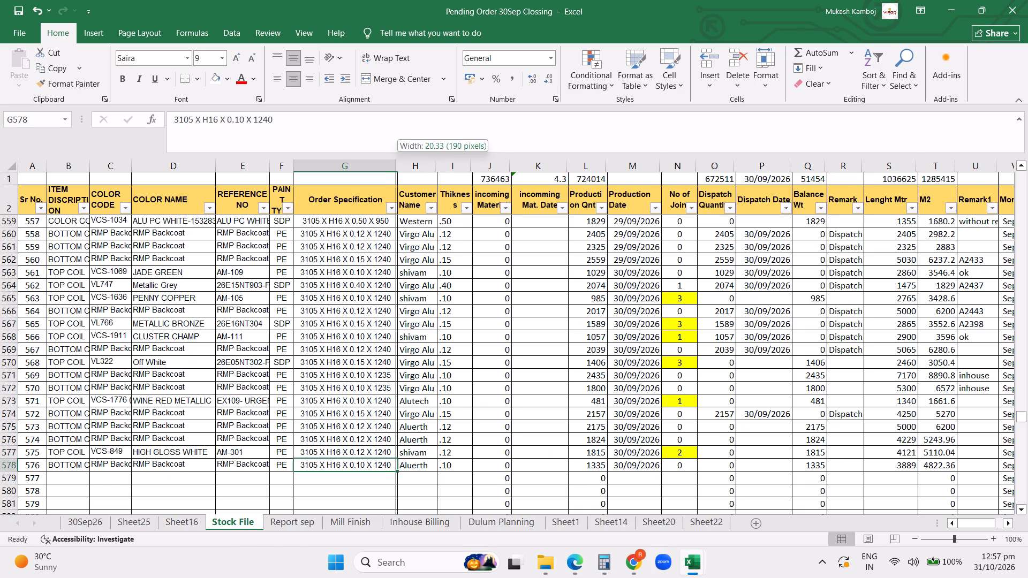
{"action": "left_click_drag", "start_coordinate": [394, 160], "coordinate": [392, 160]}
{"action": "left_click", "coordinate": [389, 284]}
Widen the COLOR CODE column in the Stock File sheet so its entries fit in full.
{"action": "scroll", "coordinate": [379, 407], "scroll_direction": "down", "scroll_amount": 2}
{"action": "scroll", "coordinate": [379, 407], "scroll_direction": "up", "scroll_amount": 1}
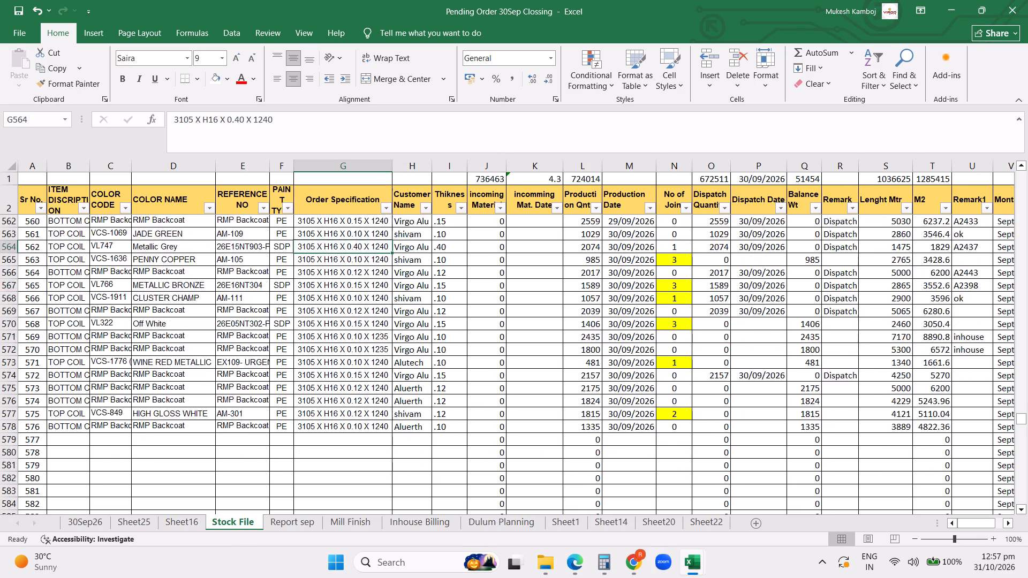
{"action": "scroll", "coordinate": [379, 407], "scroll_direction": "up", "scroll_amount": 1}
{"action": "left_click_drag", "start_coordinate": [131, 163], "coordinate": [146, 162]}
{"action": "left_click", "coordinate": [146, 162]}
{"action": "left_click", "coordinate": [236, 337]}
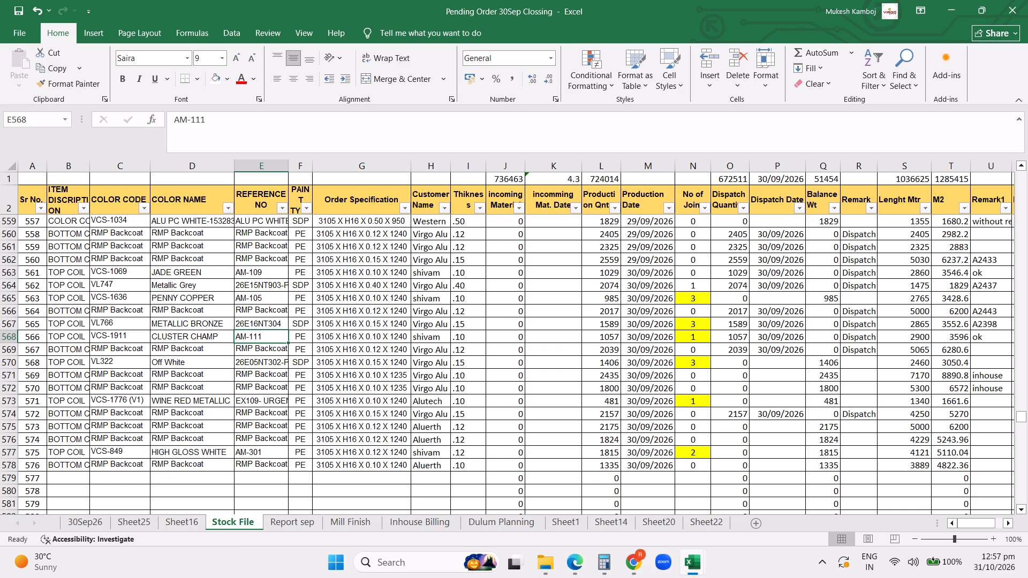
Filter the CUSTOMER Name column of the 30Sep26 sheet to only VIRGO ACP INDUSTRIES PVT LTD.
{"action": "left_click", "coordinate": [175, 523]}
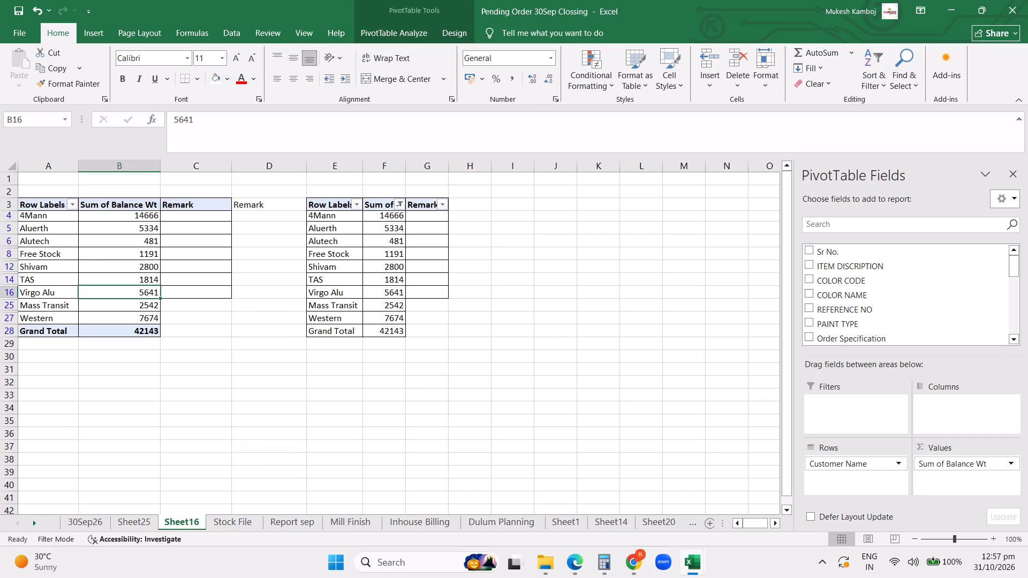
{"action": "left_click", "coordinate": [82, 522]}
{"action": "left_click", "coordinate": [511, 405]}
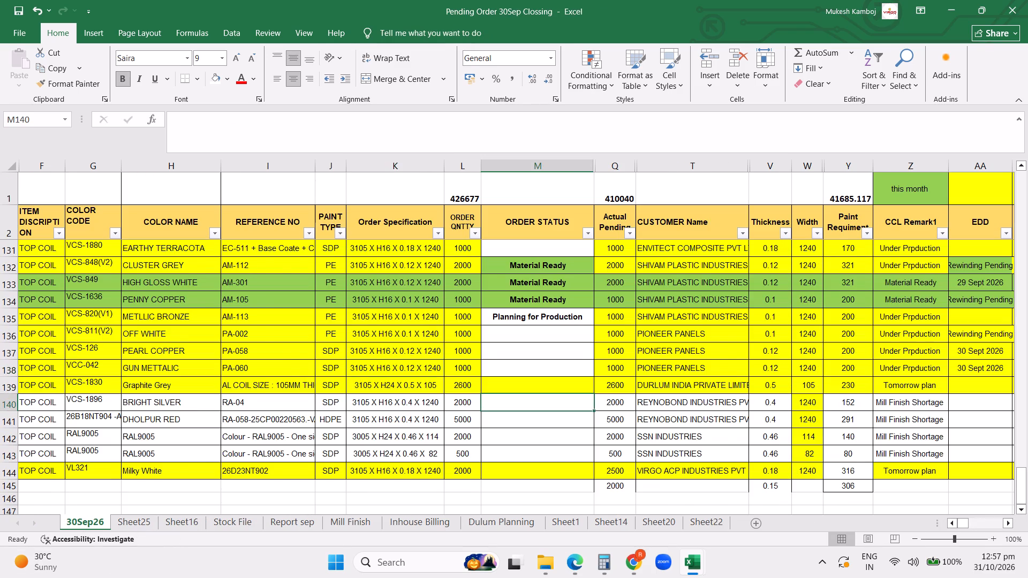
{"action": "scroll", "coordinate": [821, 339], "scroll_direction": "up", "scroll_amount": 20}
{"action": "scroll", "coordinate": [821, 339], "scroll_direction": "up", "scroll_amount": 9}
{"action": "left_click", "coordinate": [618, 296]}
{"action": "scroll", "coordinate": [618, 296], "scroll_direction": "up", "scroll_amount": 20}
{"action": "scroll", "coordinate": [618, 296], "scroll_direction": "up", "scroll_amount": 18}
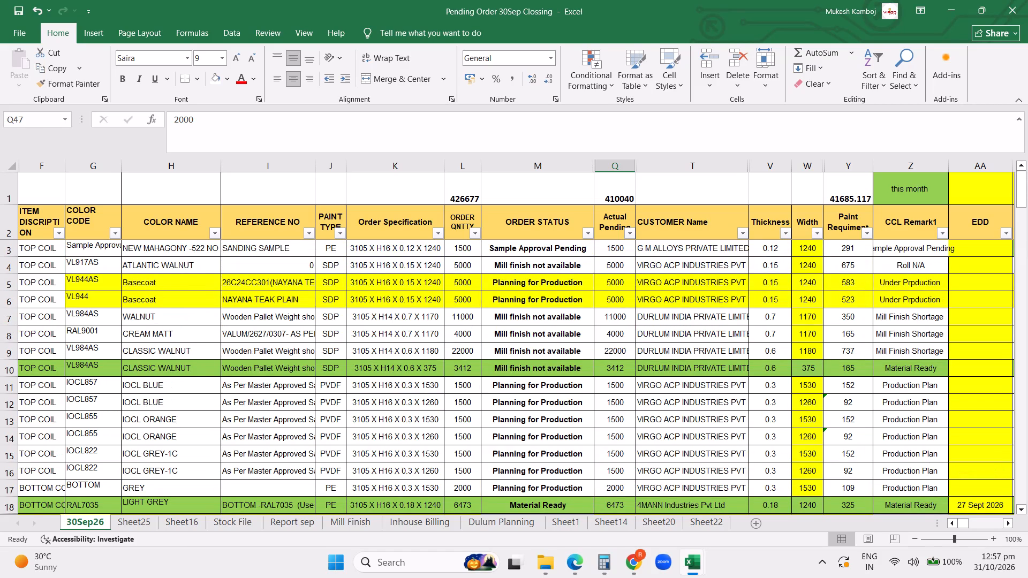
{"action": "left_click", "coordinate": [742, 232]}
{"action": "left_click", "coordinate": [614, 379]}
{"action": "scroll", "coordinate": [707, 461], "scroll_direction": "down", "scroll_amount": 7}
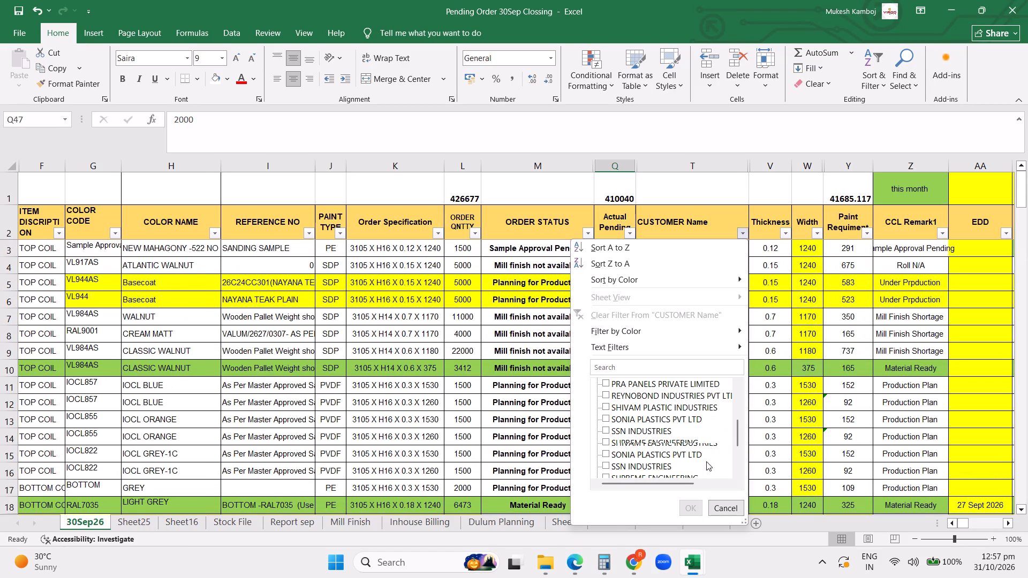
{"action": "scroll", "coordinate": [706, 461], "scroll_direction": "down", "scroll_amount": 7}
{"action": "left_click", "coordinate": [640, 448]}
{"action": "left_click", "coordinate": [686, 508]}
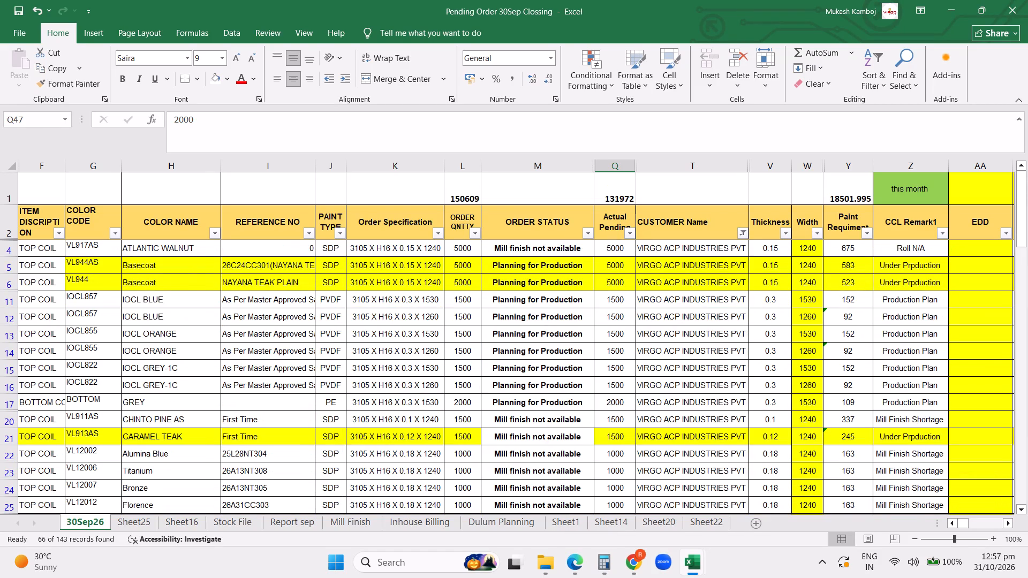
Narrow the COLOR CODE column in the 30Sep26 sheet.
{"action": "left_click", "coordinate": [565, 445]}
{"action": "scroll", "coordinate": [483, 404], "scroll_direction": "up", "scroll_amount": 9}
{"action": "left_click_drag", "start_coordinate": [461, 408], "coordinate": [230, 364]}
{"action": "left_click", "coordinate": [229, 363]}
{"action": "left_click", "coordinate": [138, 307]}
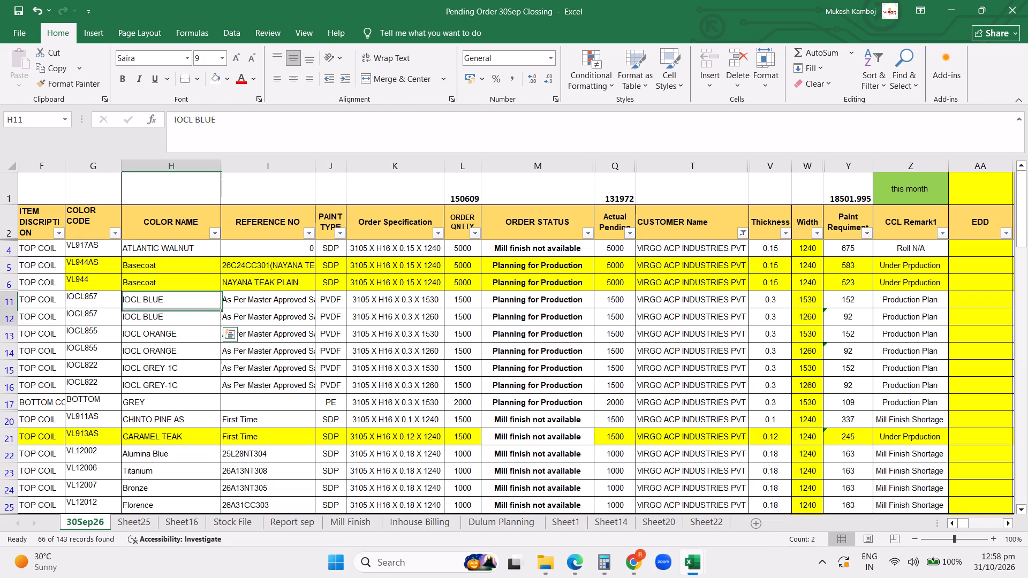
{"action": "left_click_drag", "start_coordinate": [118, 165], "coordinate": [102, 167]}
{"action": "left_click", "coordinate": [258, 280]}
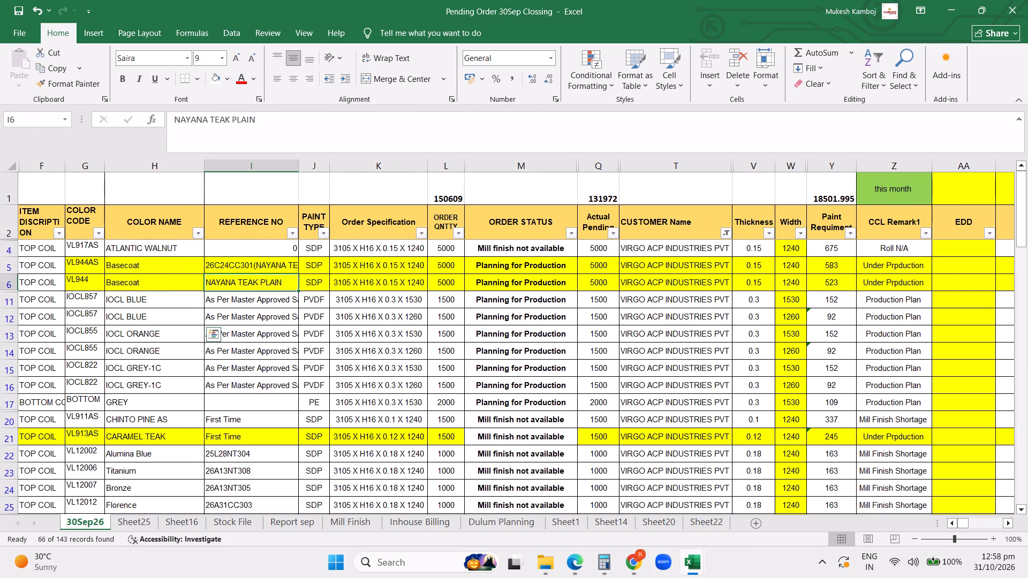
Change the CUSTOMER Name filter in the 30Sep26 sheet to only TAS INTERNATIONAL and review its orders.
{"action": "scroll", "coordinate": [462, 362], "scroll_direction": "up", "scroll_amount": 9}
{"action": "left_click", "coordinate": [726, 232]}
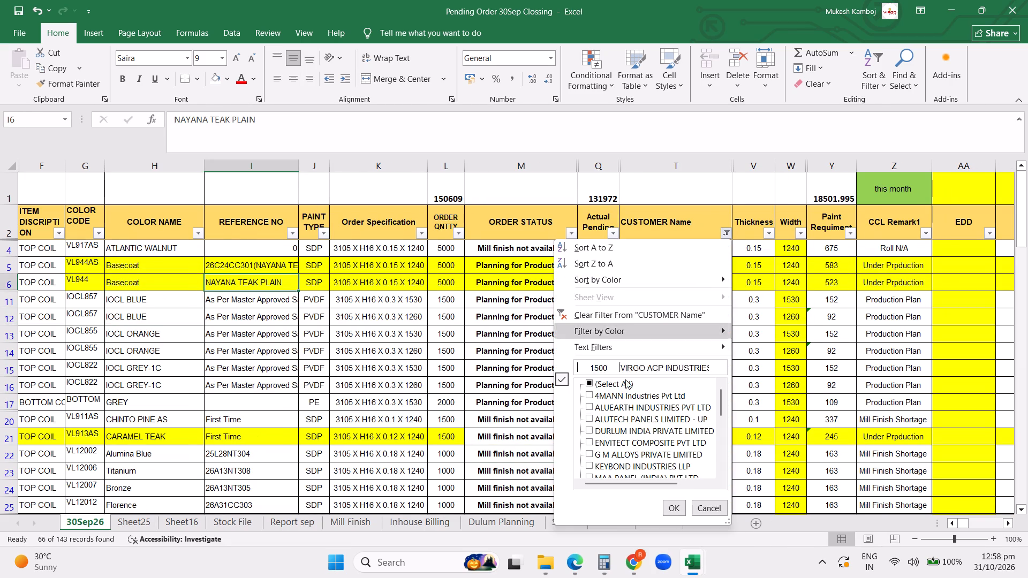
{"action": "triple_click", "coordinate": [601, 384]}
{"action": "scroll", "coordinate": [611, 417], "scroll_direction": "down", "scroll_amount": 7}
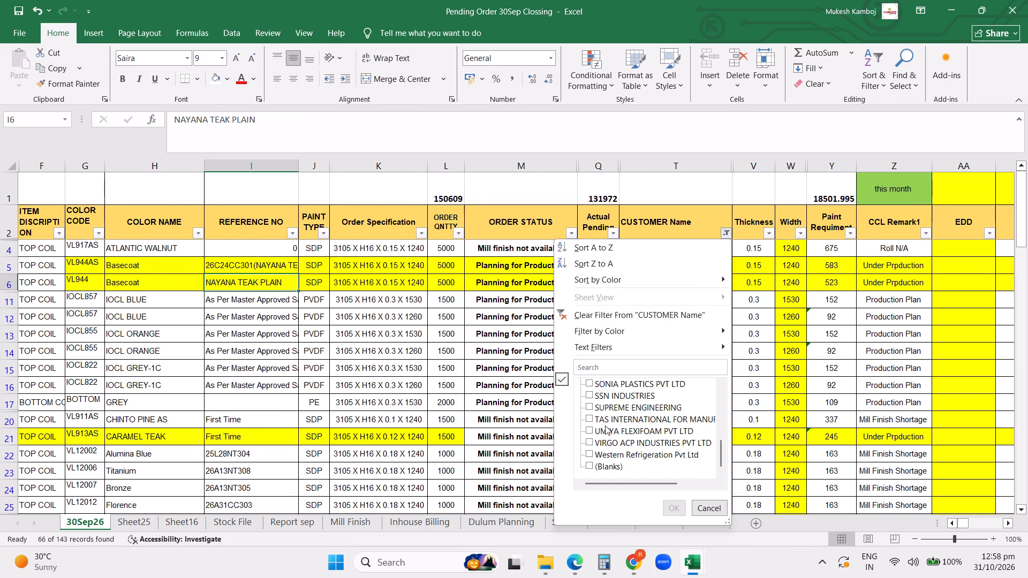
{"action": "left_click", "coordinate": [605, 420]}
{"action": "left_click", "coordinate": [679, 509]}
{"action": "scroll", "coordinate": [451, 398], "scroll_direction": "up", "scroll_amount": 8}
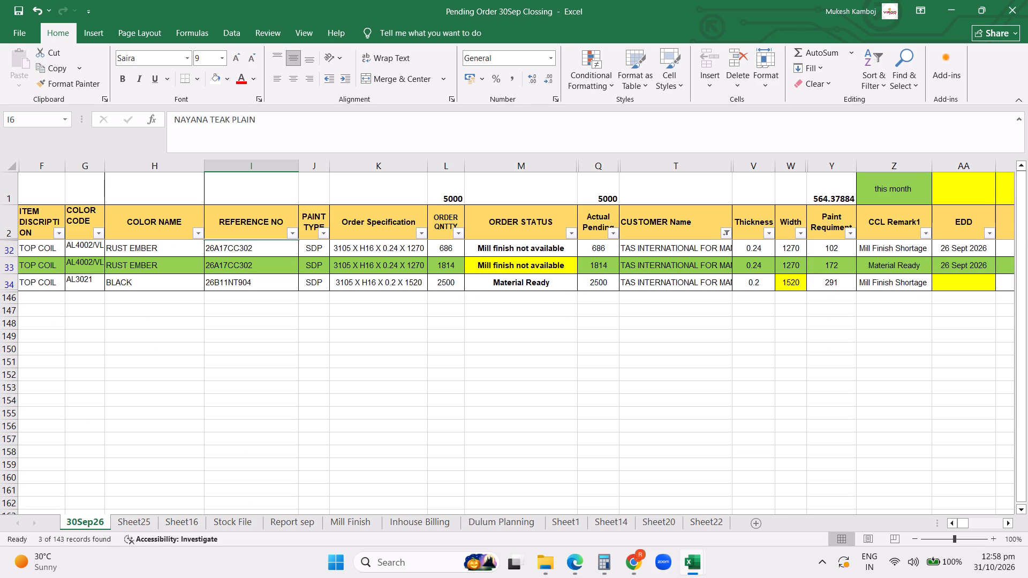
{"action": "scroll", "coordinate": [708, 350], "scroll_direction": "up", "scroll_amount": 13}
{"action": "scroll", "coordinate": [712, 364], "scroll_direction": "down", "scroll_amount": 1}
Close the Pending Order 30Sep Clossing workbook.
{"action": "left_click", "coordinate": [1014, 14]}
{"action": "left_click", "coordinate": [551, 374]}
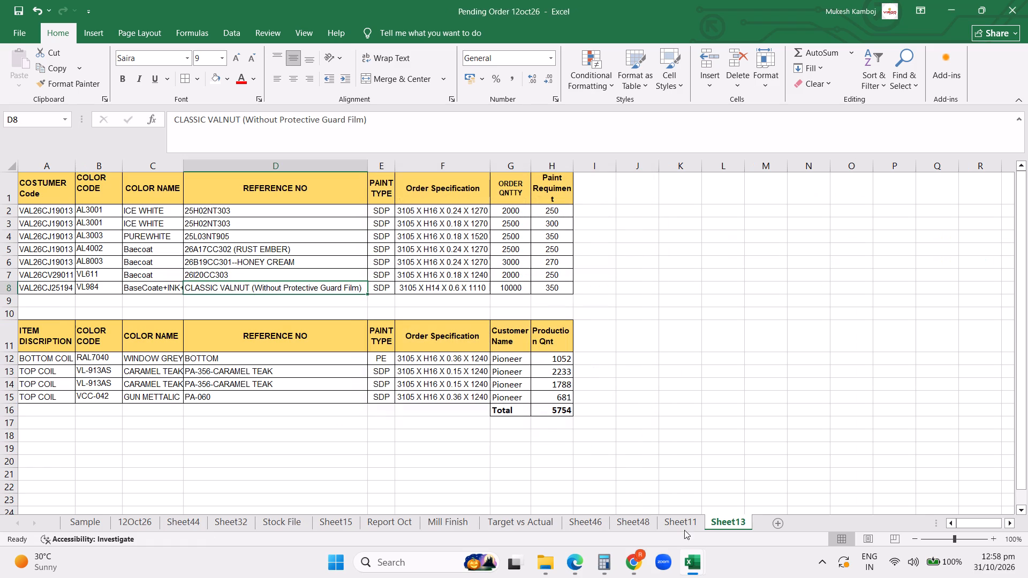
In the Pending Order 12oct26 workbook, filter the 12Oct26 sheet's CUSTOMER Name column by the search text "vir".
{"action": "left_click", "coordinate": [691, 573]}
{"action": "left_click", "coordinate": [666, 495]}
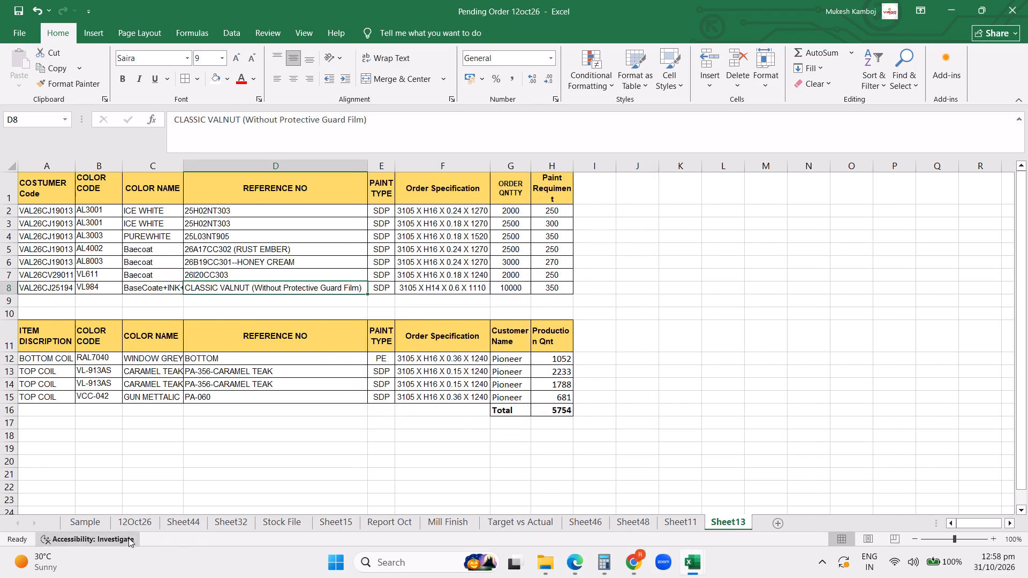
{"action": "left_click", "coordinate": [130, 524]}
{"action": "left_click", "coordinate": [763, 229]}
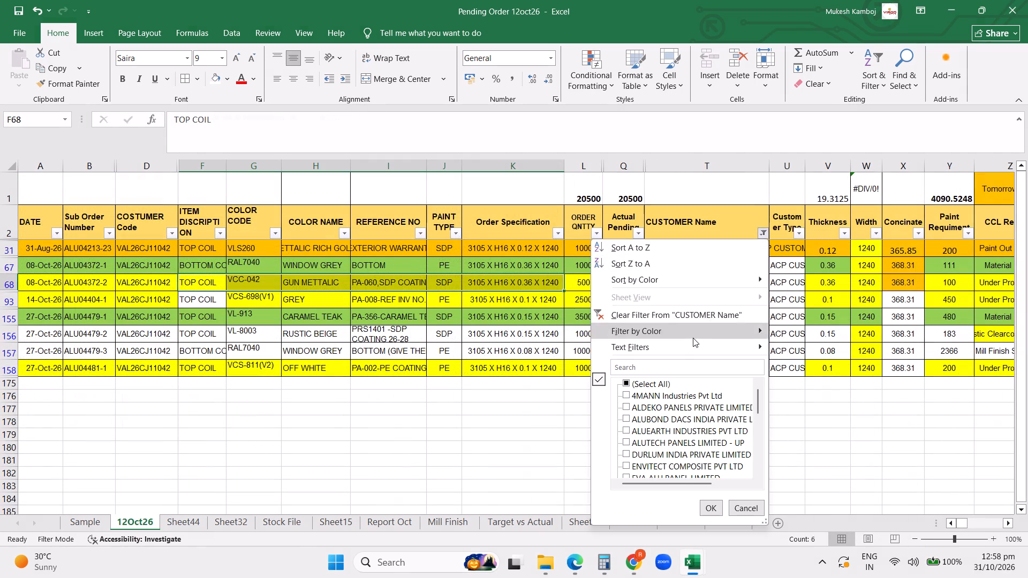
{"action": "left_click", "coordinate": [645, 368]}
{"action": "type", "text": "vir"}
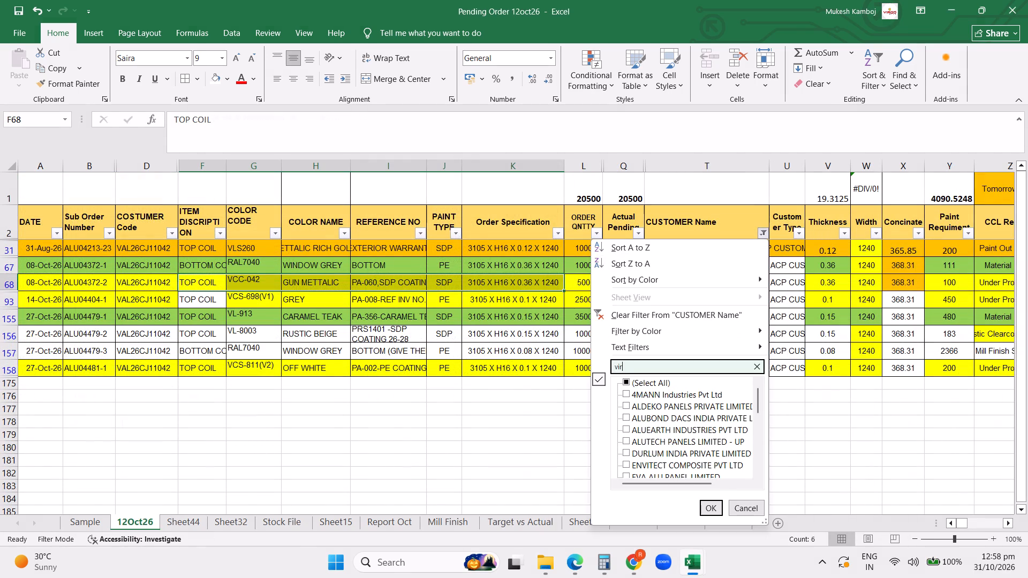
{"action": "key", "text": "Return"}
{"action": "scroll", "coordinate": [645, 368], "scroll_direction": "up", "scroll_amount": 10}
{"action": "left_click", "coordinate": [539, 358]}
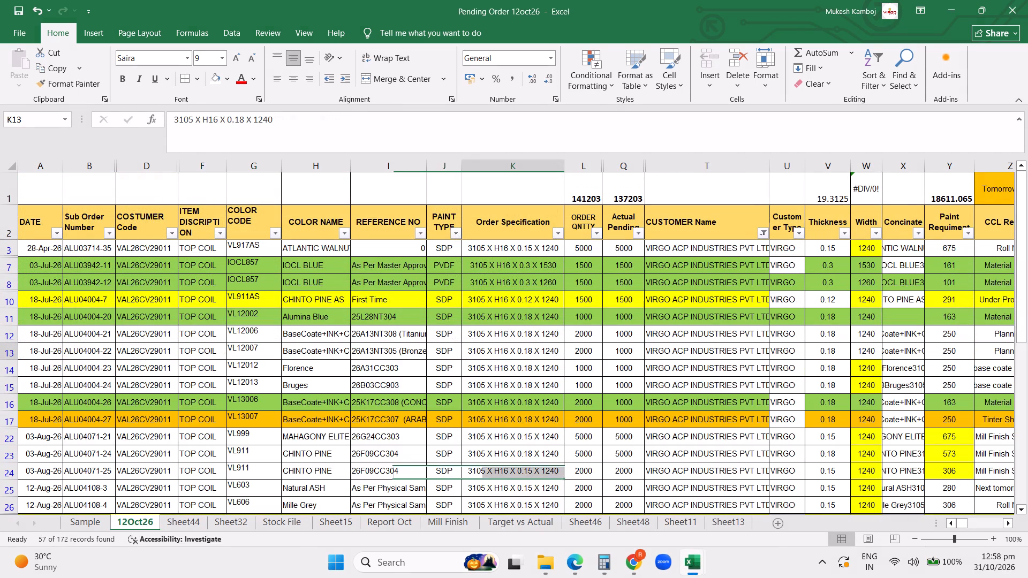
Change the 12Oct26 sheet's CUSTOMER Name filter to the search text "tas" and view the matching orders.
{"action": "left_click", "coordinate": [765, 234]}
{"action": "double_click", "coordinate": [627, 375]}
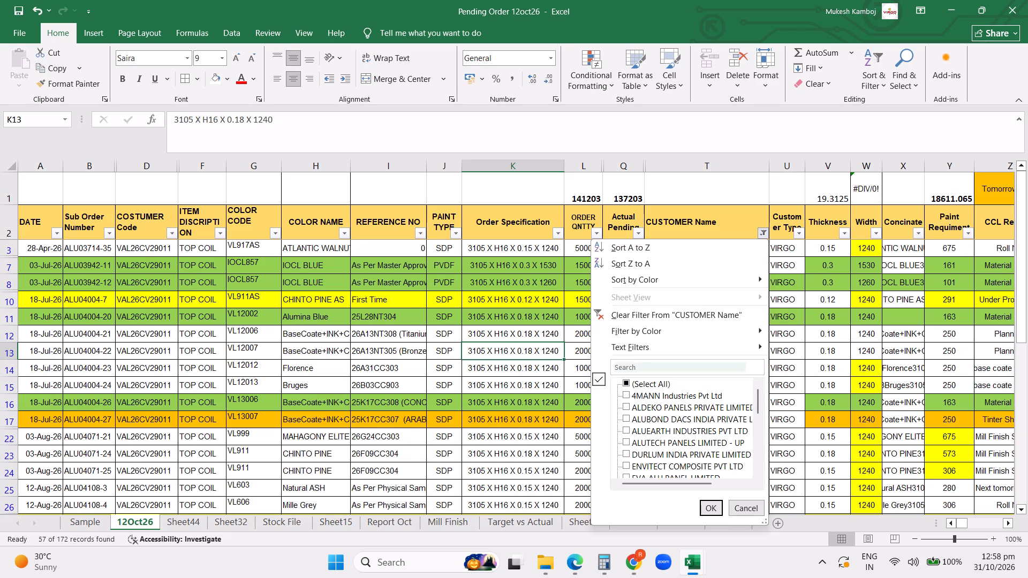
{"action": "triple_click", "coordinate": [626, 367]}
{"action": "type", "text": "tas"}
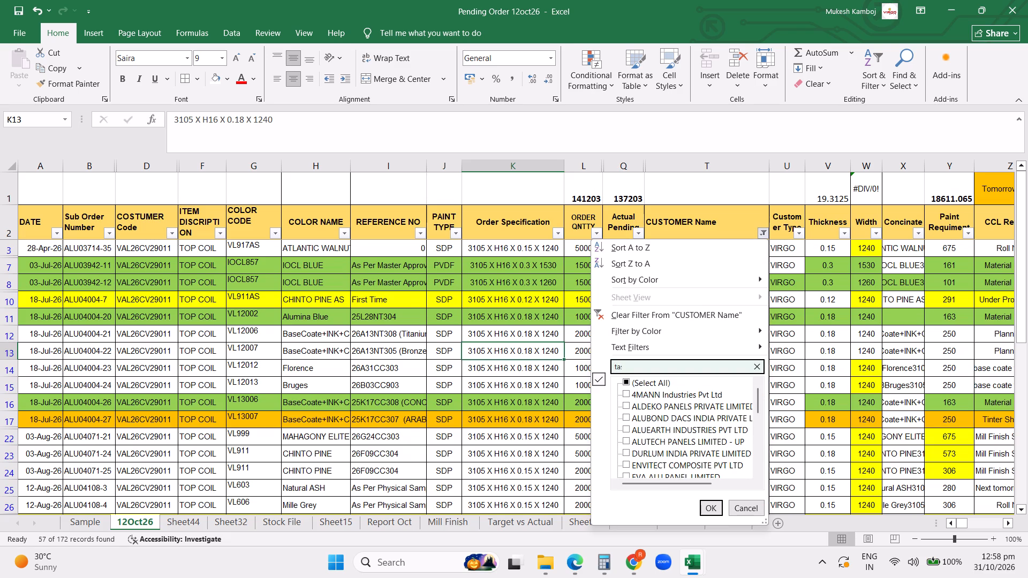
{"action": "left_click", "coordinate": [707, 505]}
{"action": "scroll", "coordinate": [681, 387], "scroll_direction": "up", "scroll_amount": 5}
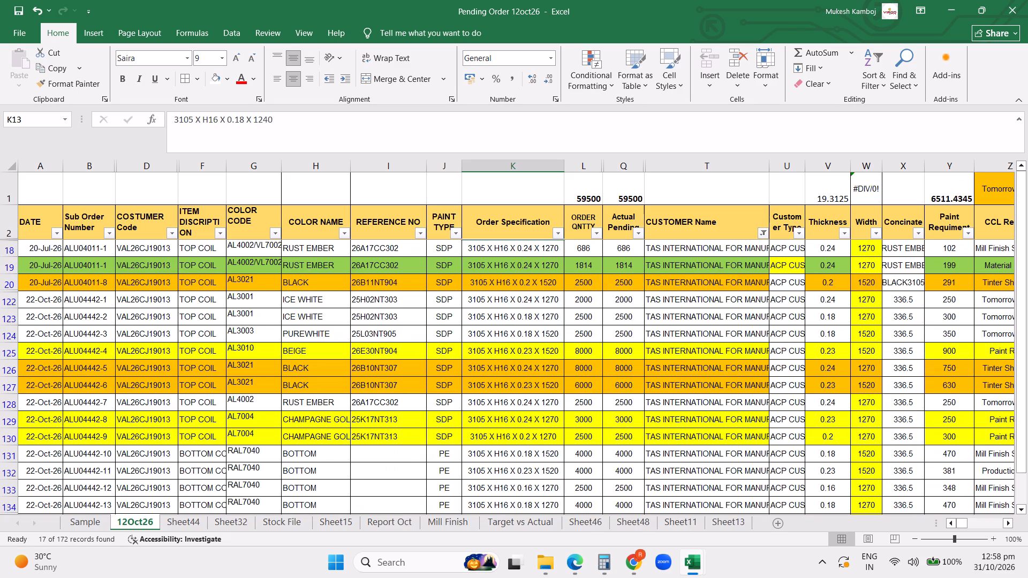
{"action": "scroll", "coordinate": [681, 384], "scroll_direction": "up", "scroll_amount": 4}
{"action": "left_click", "coordinate": [618, 367]}
{"action": "scroll", "coordinate": [426, 396], "scroll_direction": "up", "scroll_amount": 9}
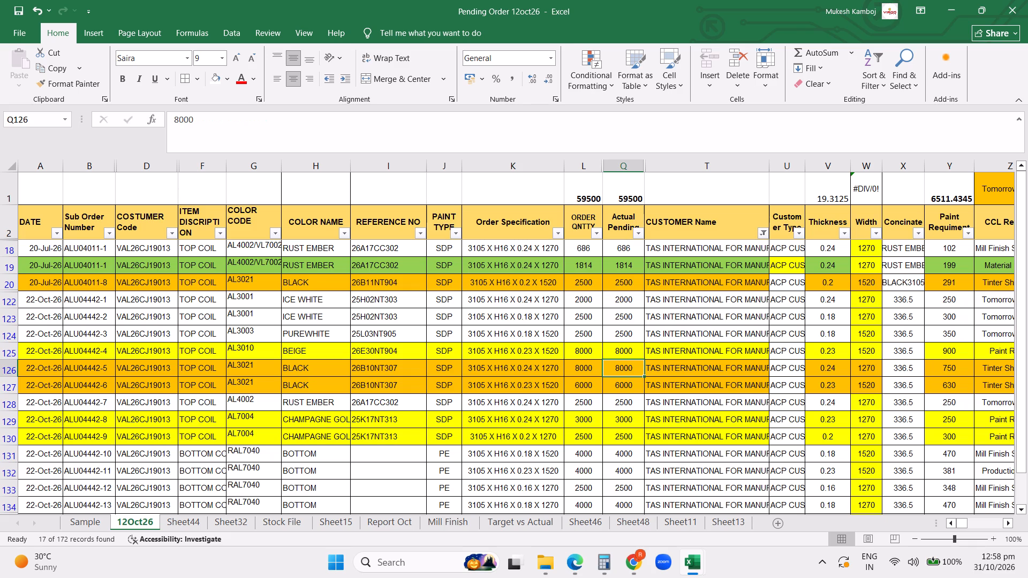
Copy the filtered TAS orders, headers included, from COSTUMER Code through CCL Remark1 and paste them into a new sheet.
{"action": "left_click_drag", "start_coordinate": [149, 222], "coordinate": [269, 224]}
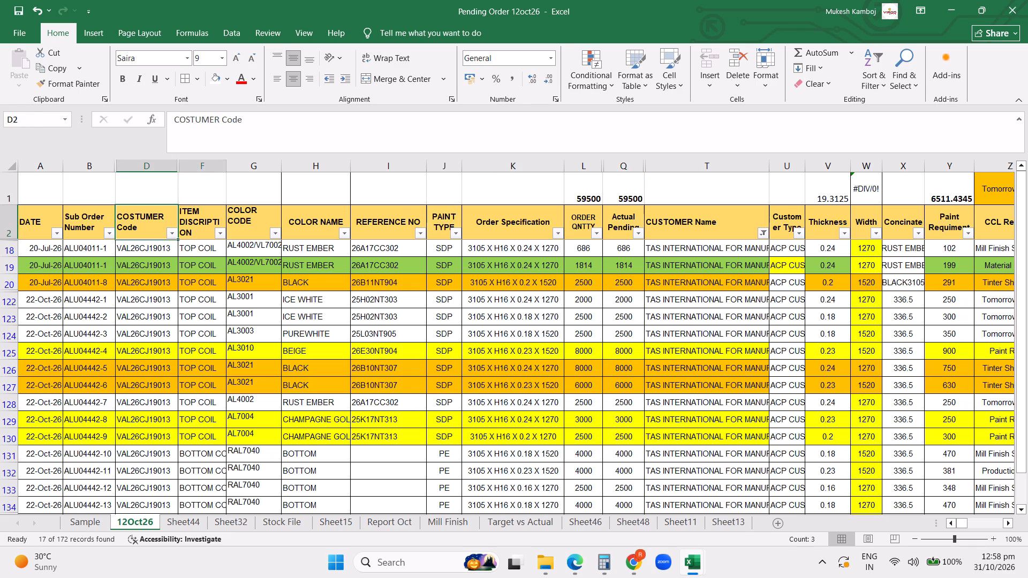
{"action": "left_click_drag", "start_coordinate": [269, 224], "coordinate": [1001, 287]}
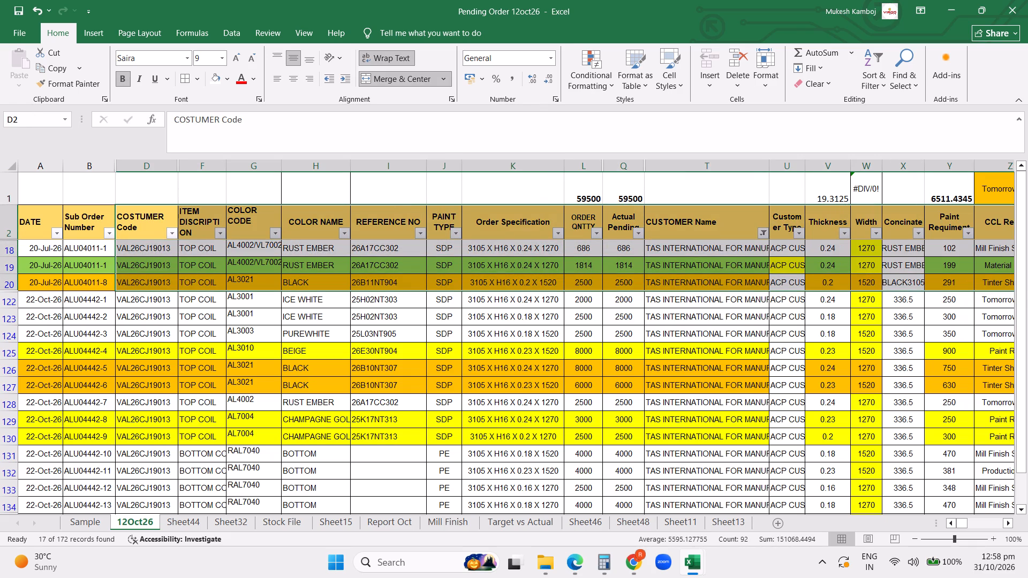
{"action": "key", "text": "ctrl+shift+Down"}
{"action": "key", "text": "shift+Down"}
{"action": "key", "text": "shift+Up"}
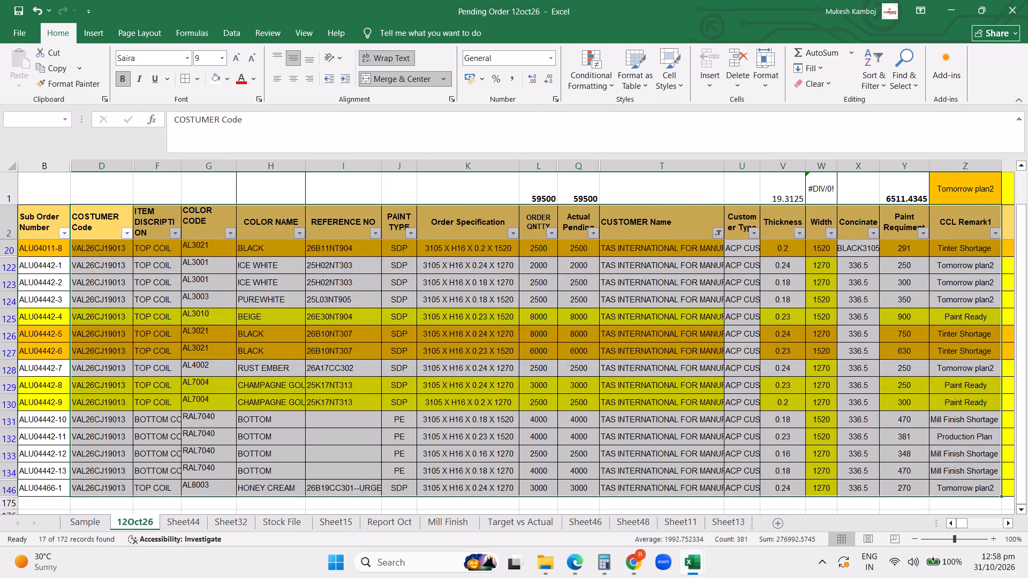
{"action": "key", "text": "ctrl+c"}
{"action": "left_click", "coordinate": [773, 518]}
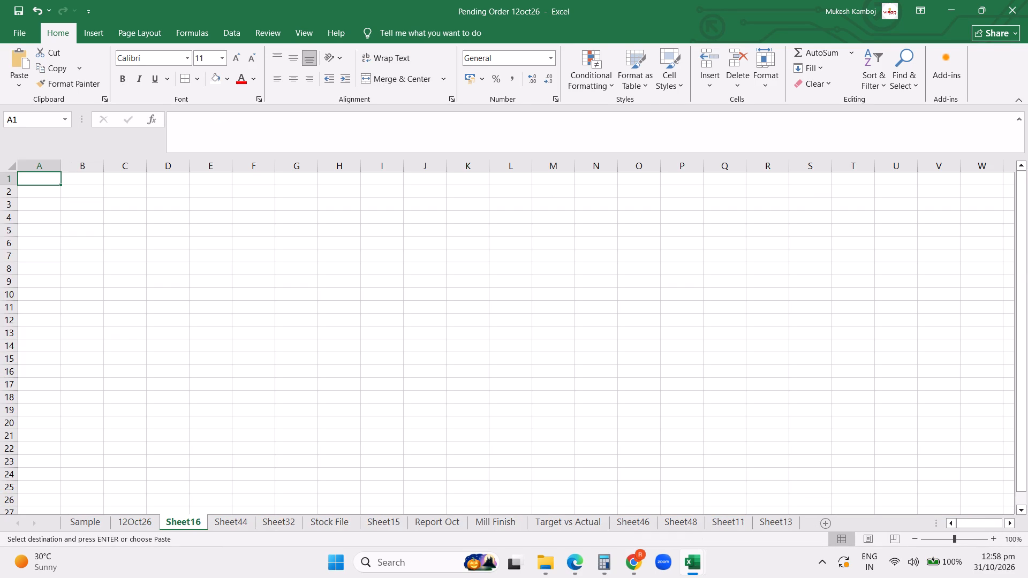
{"action": "key", "text": "ctrl+v"}
Auto-fit the widths of all columns in the new sheet.
{"action": "left_click", "coordinate": [205, 262]}
{"action": "left_click_drag", "start_coordinate": [205, 263], "coordinate": [63, 207]}
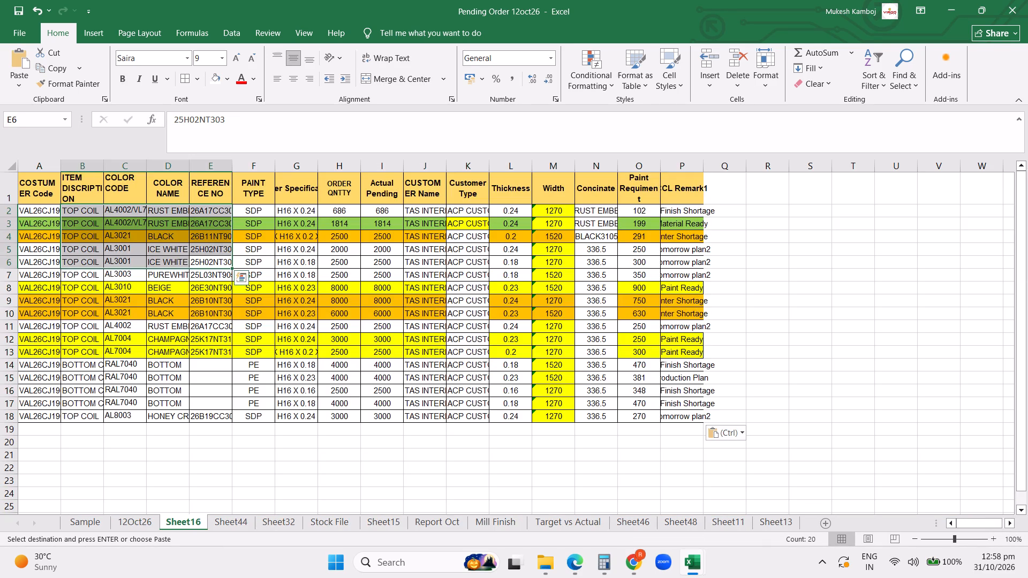
{"action": "left_click", "coordinate": [10, 163]}
{"action": "double_click", "coordinate": [60, 163]}
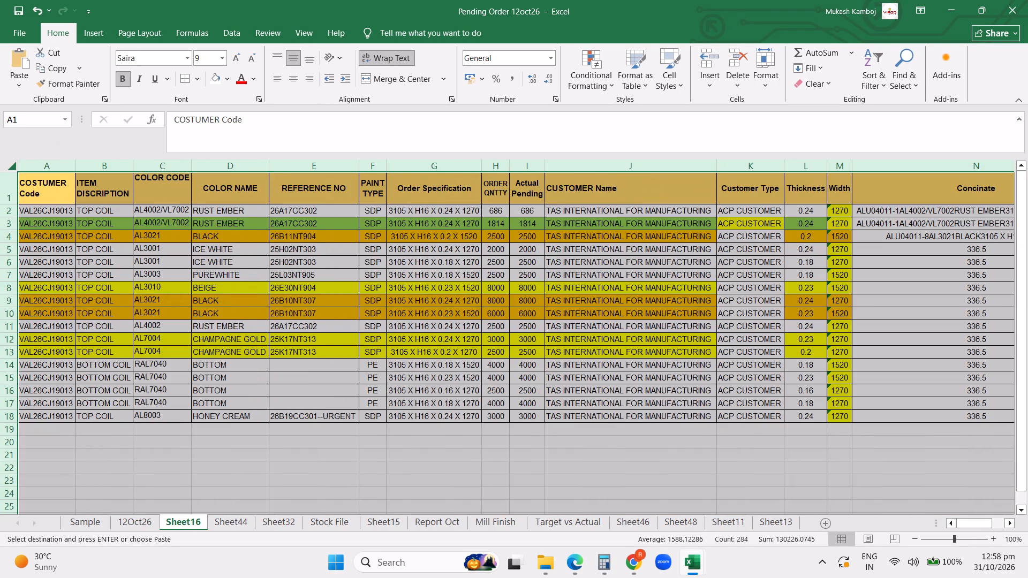
Delete the ITEM DISCRIPTION column from the new sheet.
{"action": "left_click", "coordinate": [119, 170]}
{"action": "key", "text": "ctrl+minus"}
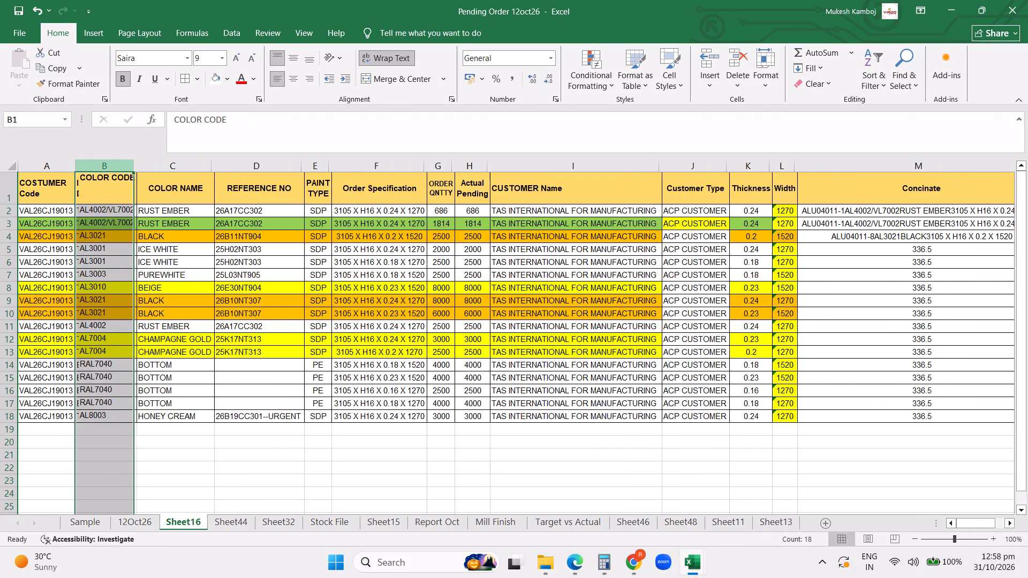
Copy "TAS" from the customer name, fill it over every COSTUMER Code entry in rows 2 to 18, and auto-fit that column.
{"action": "left_click", "coordinate": [496, 166]}
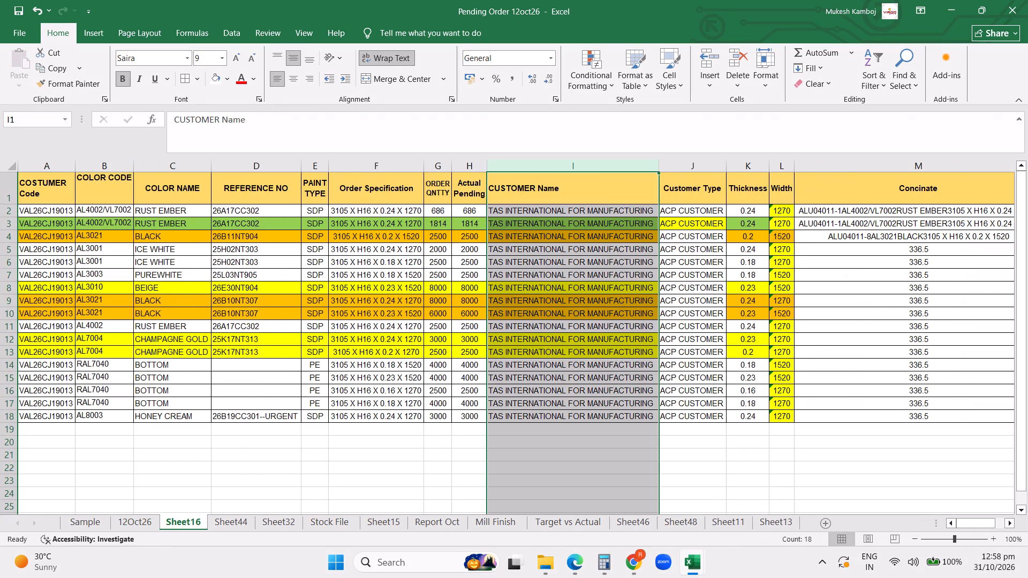
{"action": "left_click", "coordinate": [523, 210]}
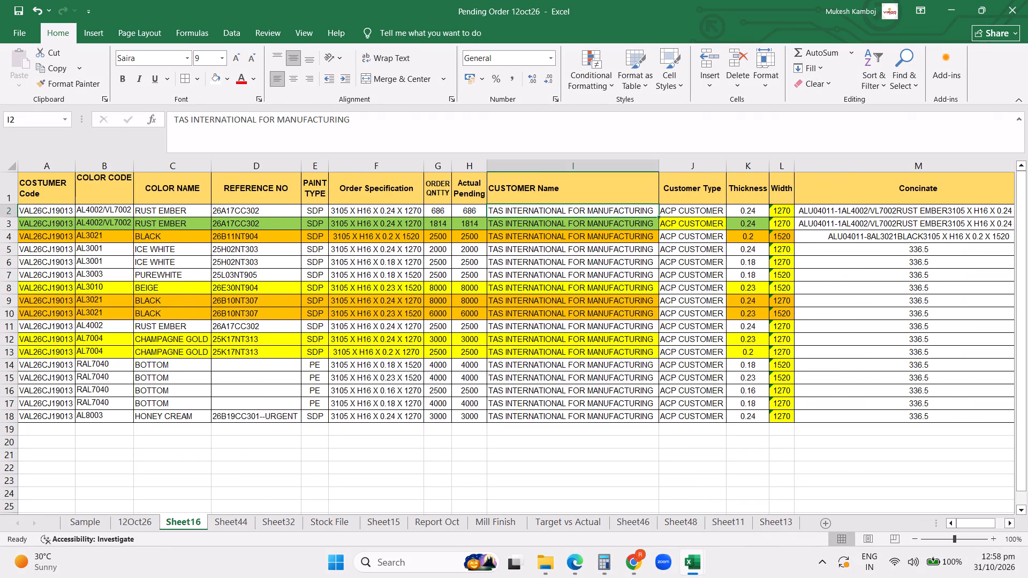
{"action": "left_click_drag", "start_coordinate": [190, 118], "coordinate": [89, 111]}
{"action": "key", "text": "ctrl+c"}
{"action": "left_click", "coordinate": [37, 207]}
{"action": "key", "text": "ctrl+v"}
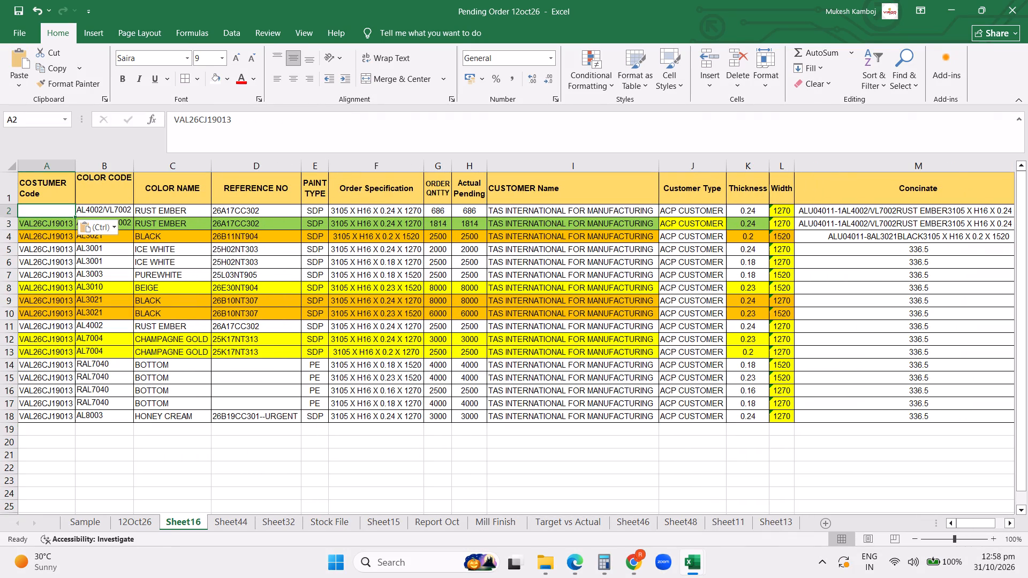
{"action": "key", "text": "ctrl+c"}
{"action": "key", "text": "ctrl+shift+Down"}
{"action": "key", "text": "Return"}
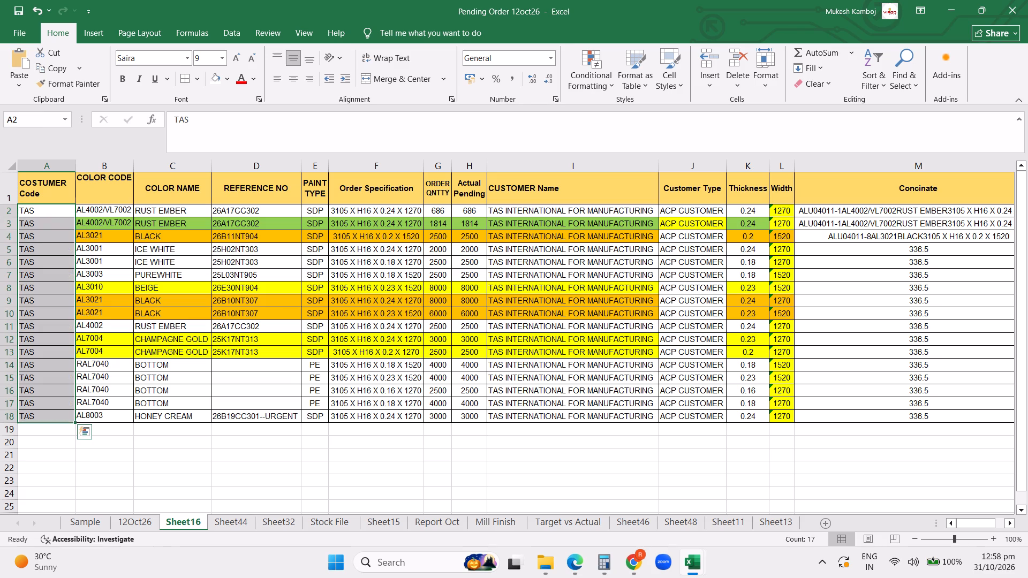
{"action": "double_click", "coordinate": [76, 158]}
{"action": "double_click", "coordinate": [76, 165]}
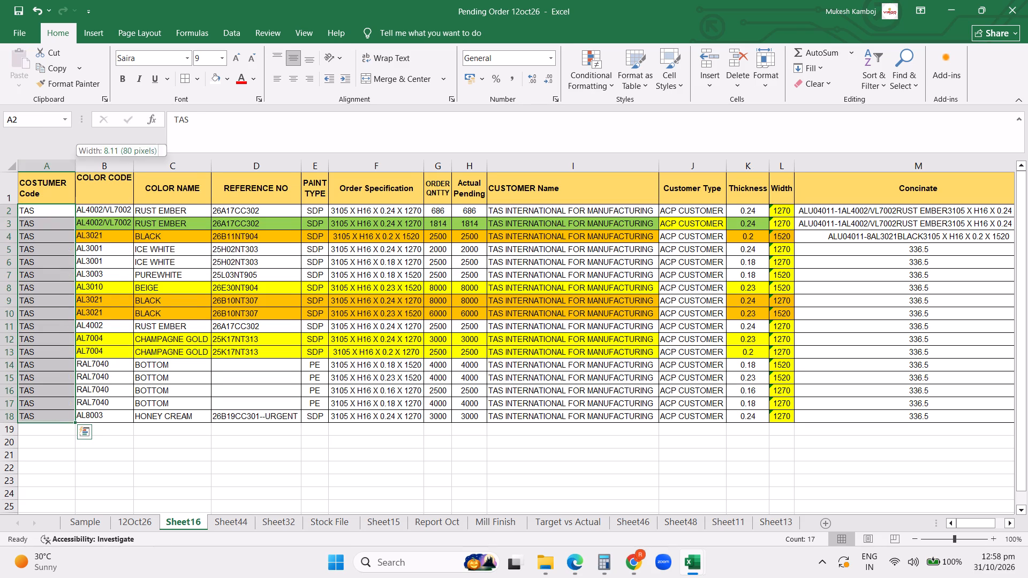
Delete the ORDER QNTTY, CUSTOMER Name, Customer Type, Thickness, Width and Concinate columns.
{"action": "left_click", "coordinate": [436, 166]}
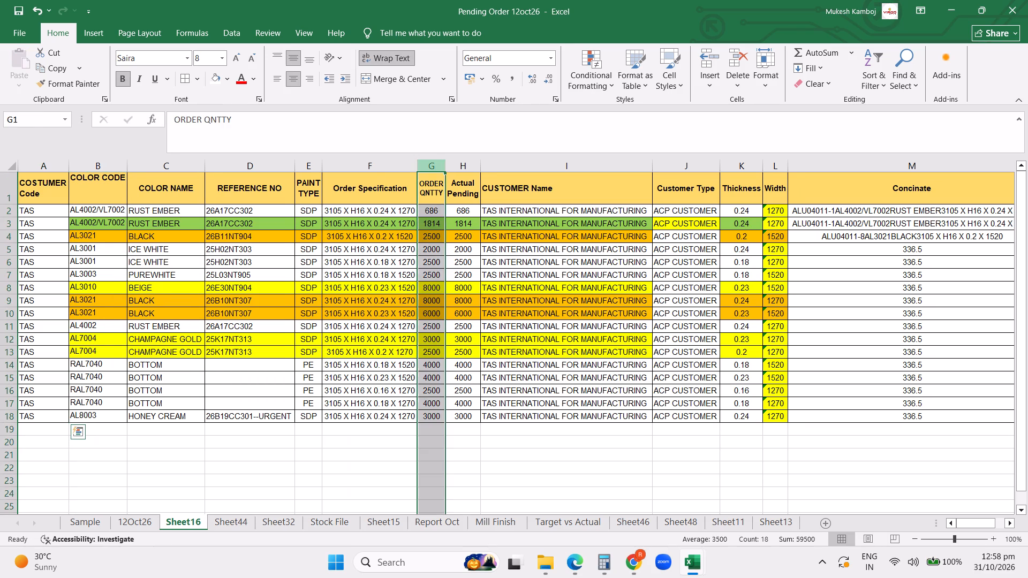
{"action": "key", "text": "ctrl+minus"}
{"action": "left_click", "coordinate": [475, 173]}
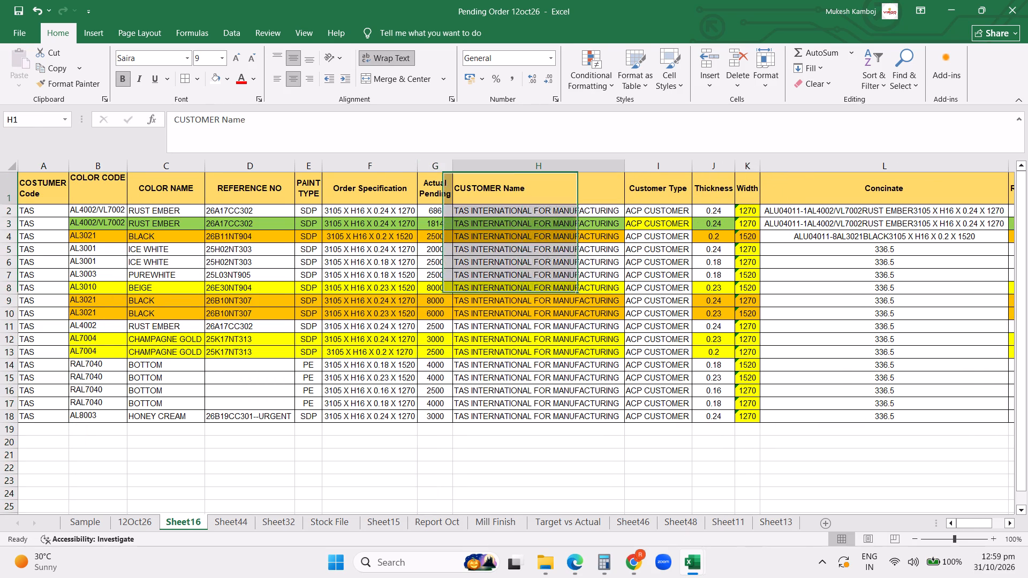
{"action": "left_click", "coordinate": [467, 161]}
{"action": "key", "text": "ctrl+equal"}
{"action": "key", "text": "ctrl+minus"}
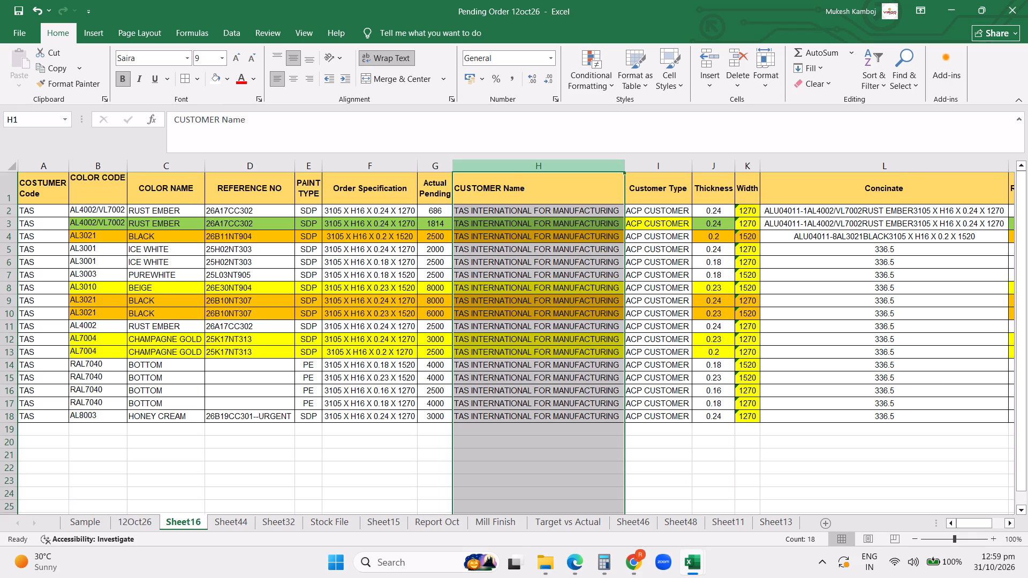
{"action": "key", "text": "ctrl+minus"}
{"action": "key", "text": "ctrl+minus"}
{"action": "key", "text": "ctrl+minus"}
{"action": "key", "text": "ctrl+minus"}
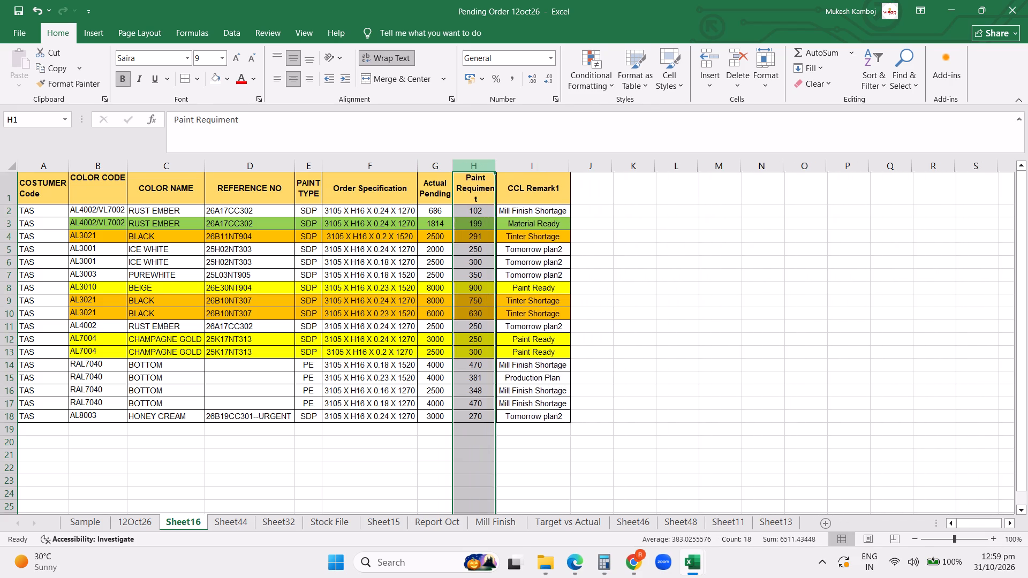
{"action": "left_click", "coordinate": [613, 269]}
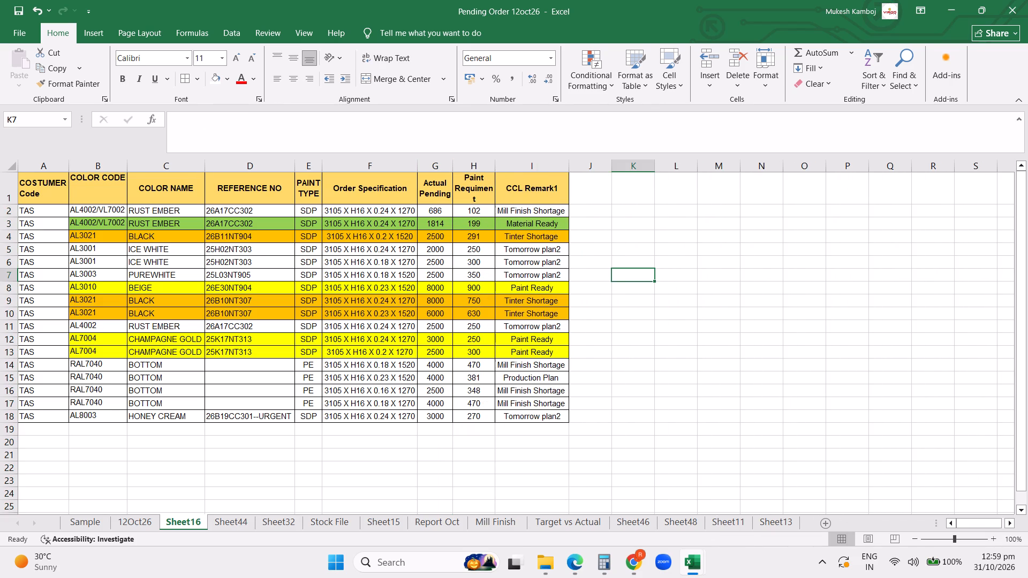
Copy the "Mill Finish Shortage" remark from row 2 into CCL Remark1 of the BLACK order in row 4.
{"action": "left_click", "coordinate": [531, 210]}
{"action": "key", "text": "ctrl+c"}
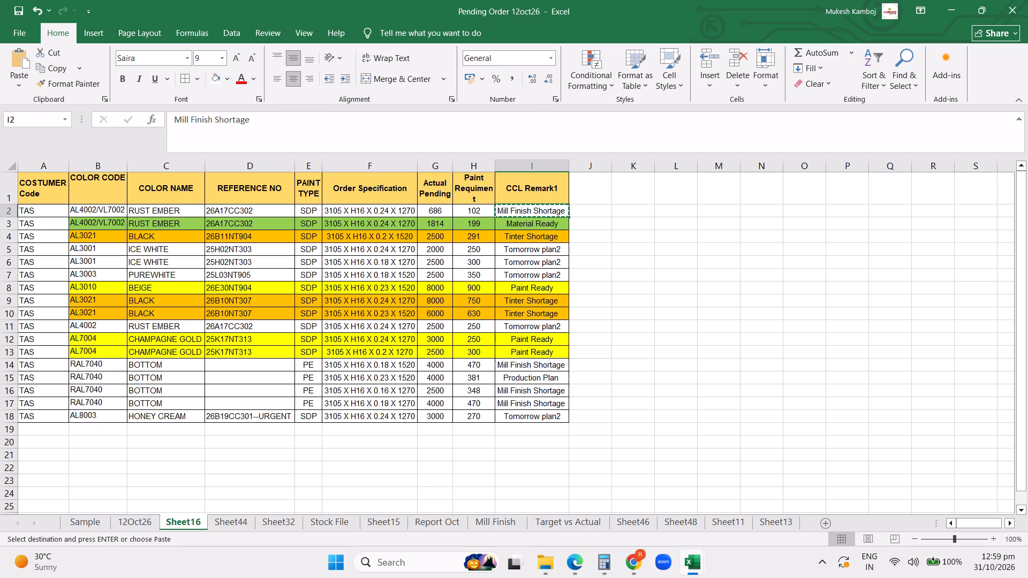
{"action": "key", "text": "Down"}
{"action": "key", "text": "Down"}
{"action": "key", "text": "ctrl+v"}
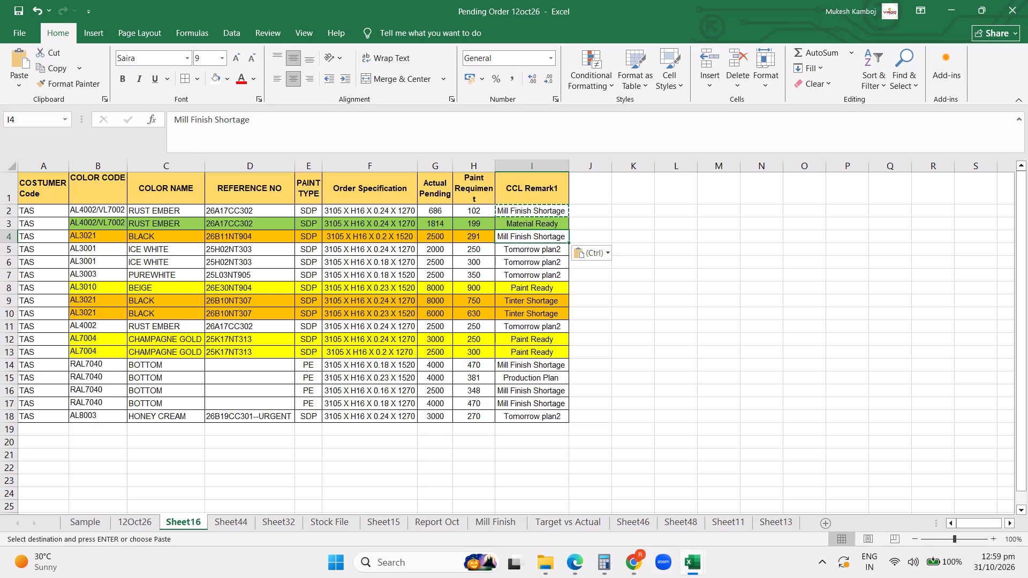
Widen the CCL Remark1 column and extend the row 4 remark to "Mill Finish Shortage And Tinter Shortage".
{"action": "left_click_drag", "start_coordinate": [571, 168], "coordinate": [610, 170]}
{"action": "left_click", "coordinate": [569, 237]}
{"action": "left_click", "coordinate": [301, 130]}
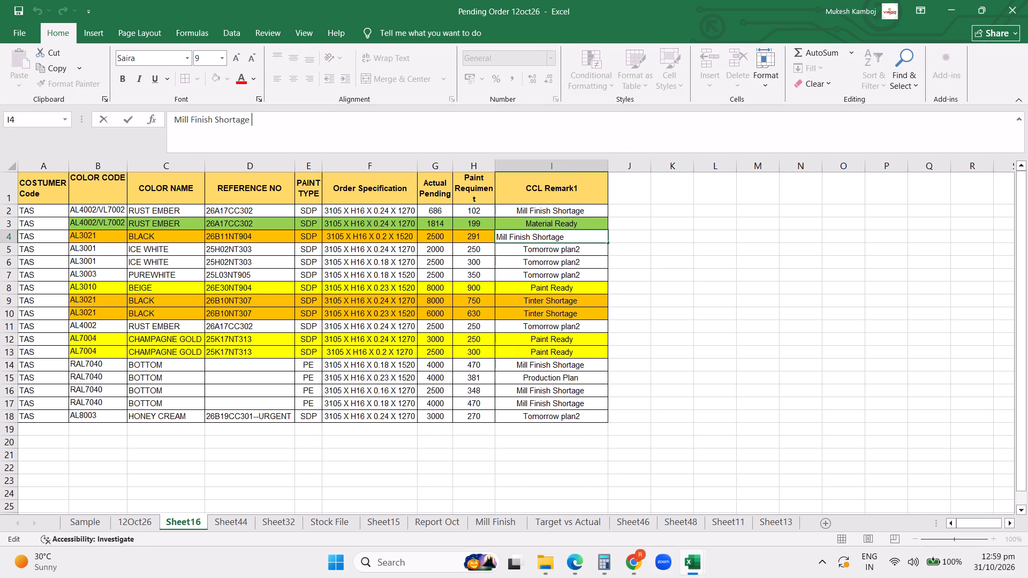
{"action": "key", "text": "space"}
{"action": "type", "text": "and"}
{"action": "key", "text": "space"}
{"action": "key", "text": "BackSpace"}
{"action": "key", "text": "BackSpace"}
{"action": "key", "text": "BackSpace"}
{"action": "key", "text": "BackSpace"}
{"action": "type", "text": "Adn"}
{"action": "key", "text": "space"}
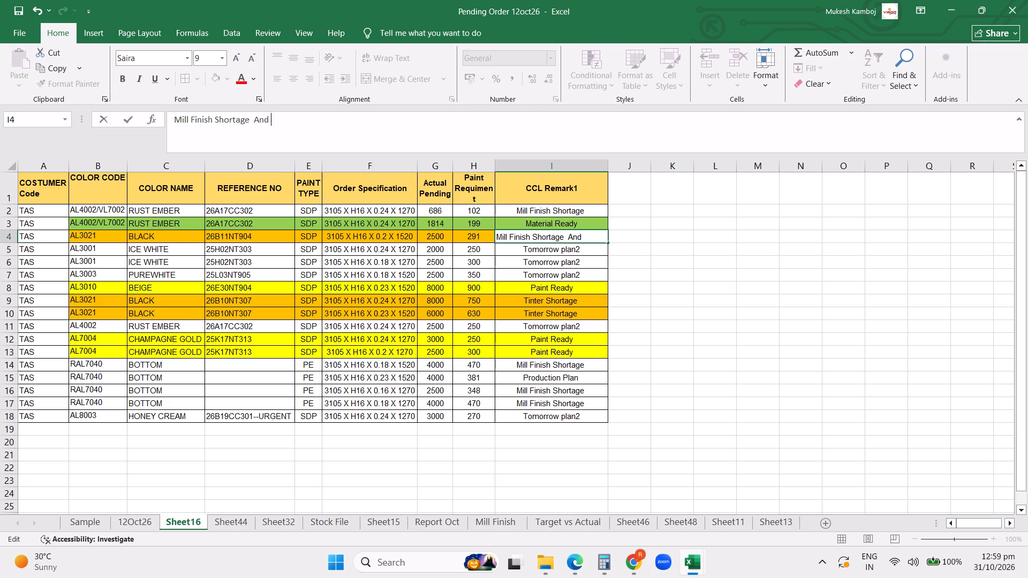
{"action": "type", "text": "Tinter"}
{"action": "key", "text": "space"}
{"action": "type", "text": "Shortage"}
{"action": "key", "text": "space"}
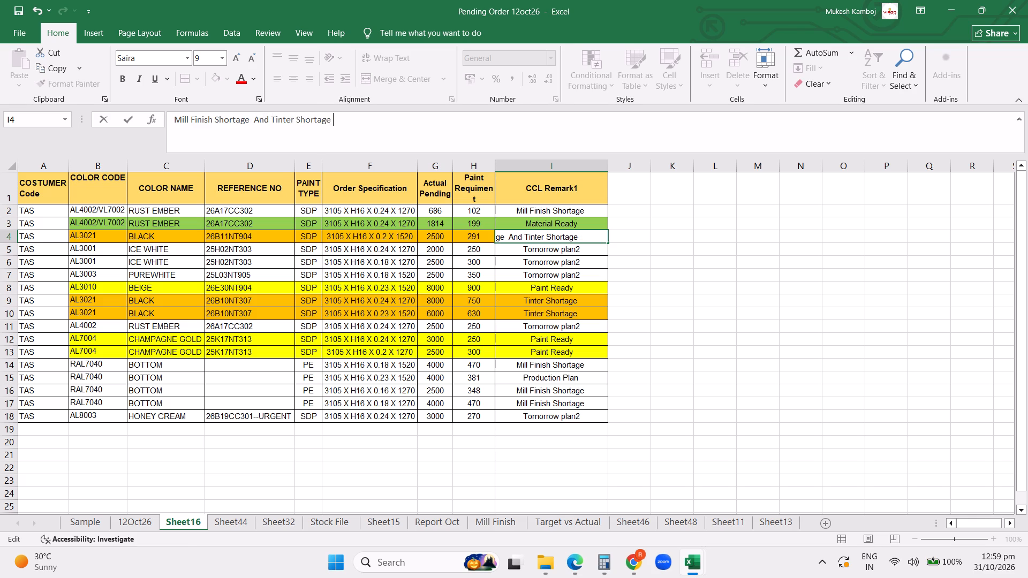
{"action": "key", "text": "Return"}
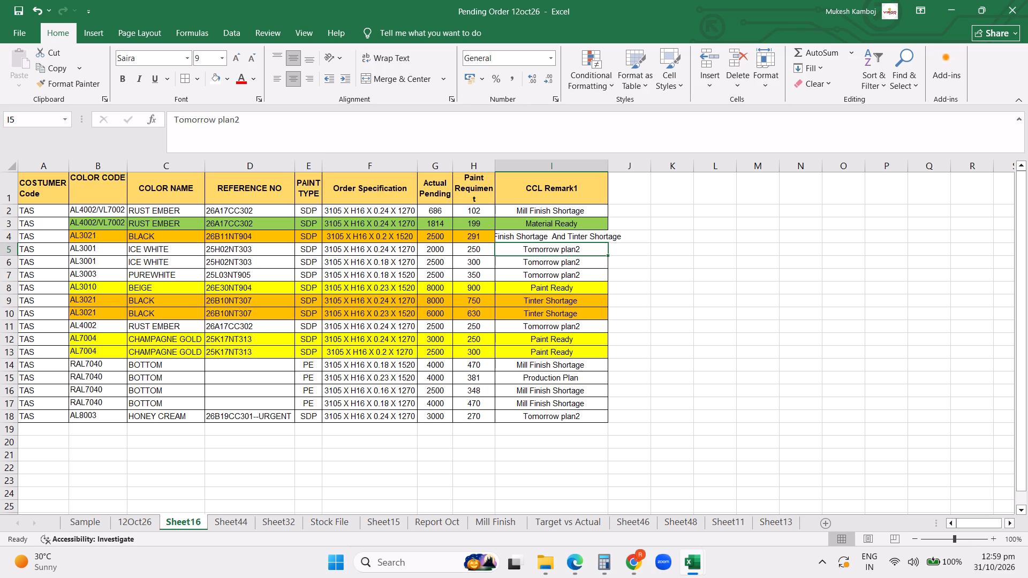
Copy the row 4 combined remark to the BLACK orders in rows 9 and 10, and auto-fit the CCL Remark1 column.
{"action": "left_click", "coordinate": [546, 233]}
{"action": "key", "text": "ctrl+c"}
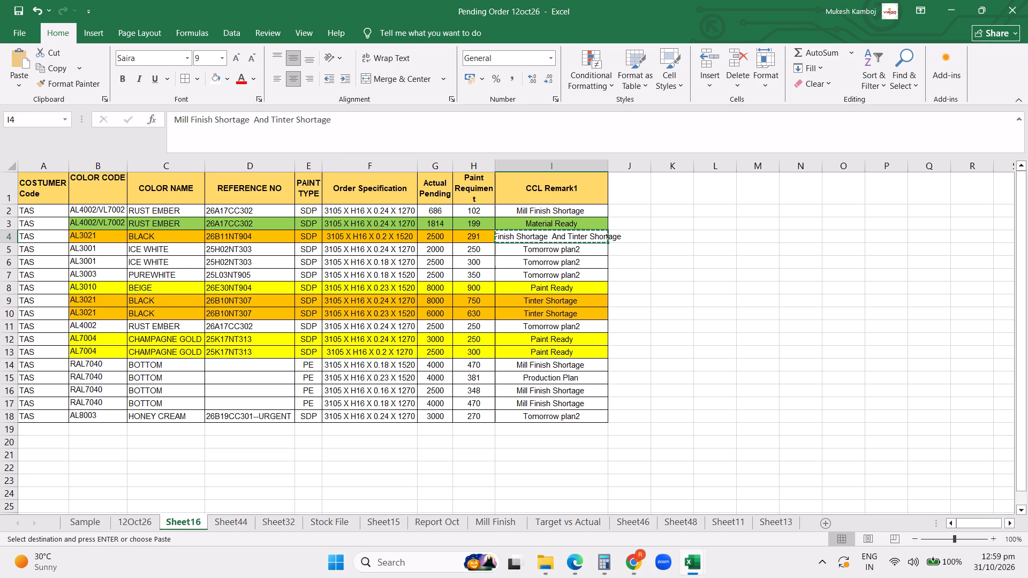
{"action": "left_click", "coordinate": [530, 300]}
{"action": "key", "text": "ctrl+v"}
{"action": "left_click", "coordinate": [530, 315]}
{"action": "key", "text": "ctrl+v"}
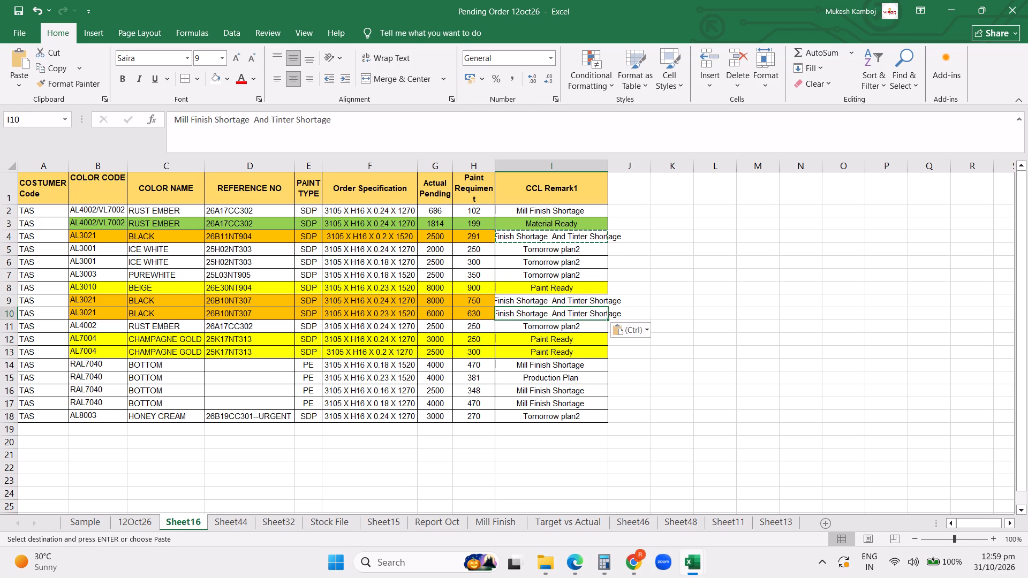
{"action": "double_click", "coordinate": [609, 167]}
{"action": "left_click", "coordinate": [708, 324]}
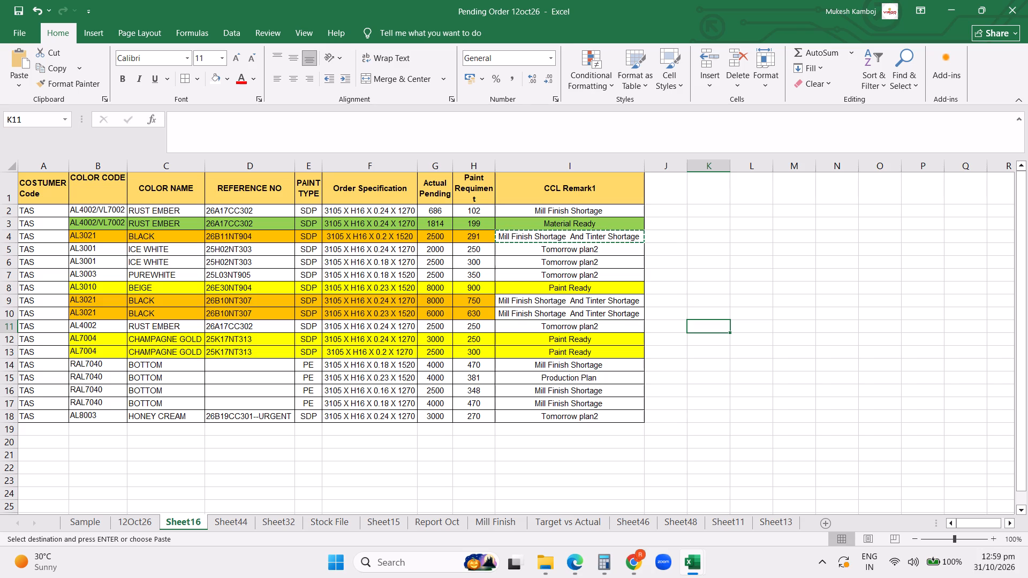
Copy the "Mill Finish Shortage" remark from row 16 into CCL Remark1 of rows 12 and 11.
{"action": "left_click", "coordinate": [568, 393]}
{"action": "key", "text": "ctrl+c"}
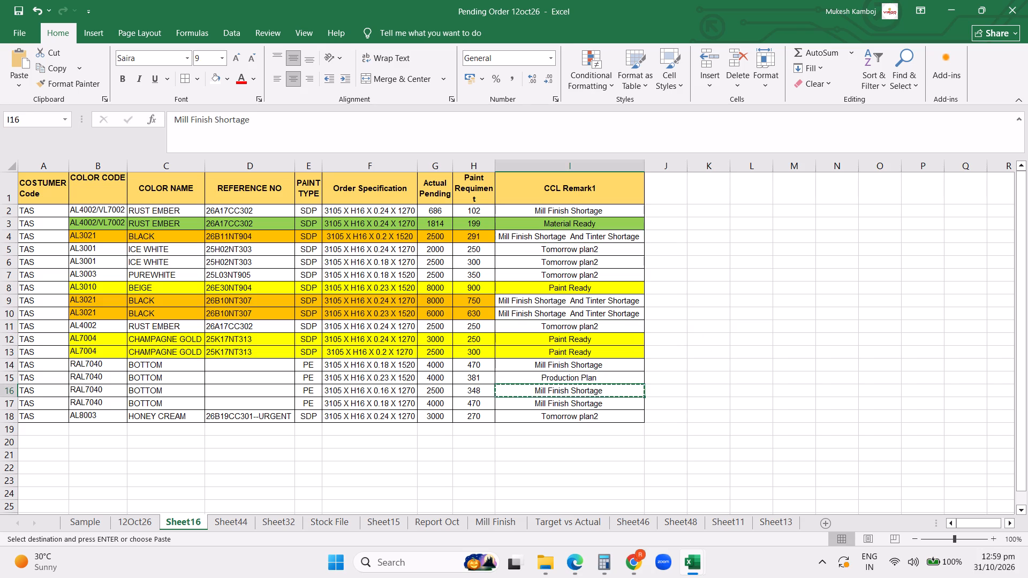
{"action": "left_click", "coordinate": [550, 341]}
{"action": "key", "text": "ctrl+v"}
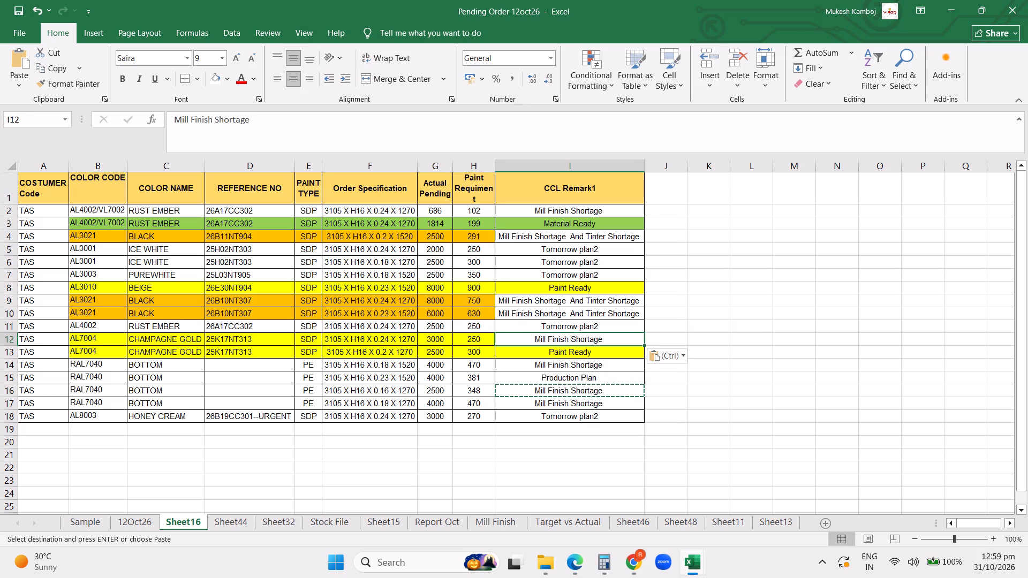
{"action": "left_click", "coordinate": [549, 326]}
{"action": "key", "text": "ctrl+v"}
{"action": "left_click", "coordinate": [549, 326]}
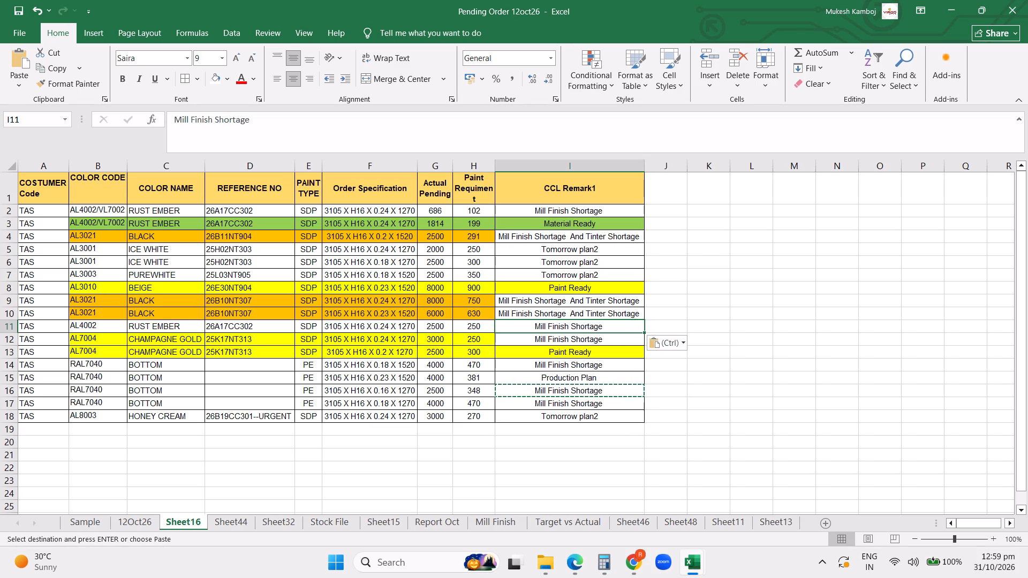
Paste the copied "Mill Finish Shortage" remark into CCL Remark1 of rows 5 to 7 and 15 to 18.
{"action": "left_click_drag", "start_coordinate": [591, 248], "coordinate": [588, 271]}
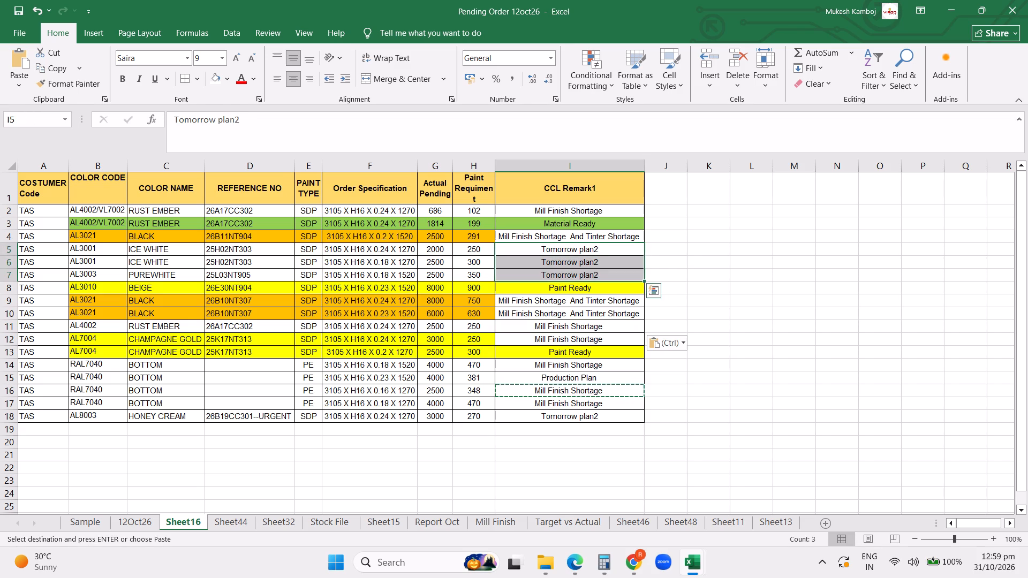
{"action": "key", "text": "ctrl+v"}
{"action": "left_click", "coordinate": [762, 320]}
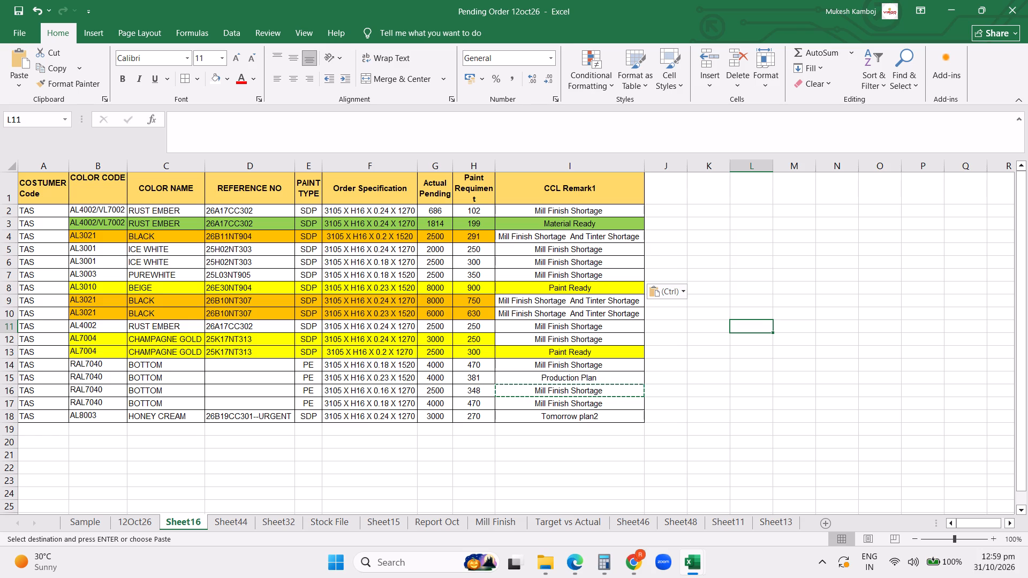
{"action": "left_click_drag", "start_coordinate": [561, 377], "coordinate": [557, 411]}
{"action": "key", "text": "Return"}
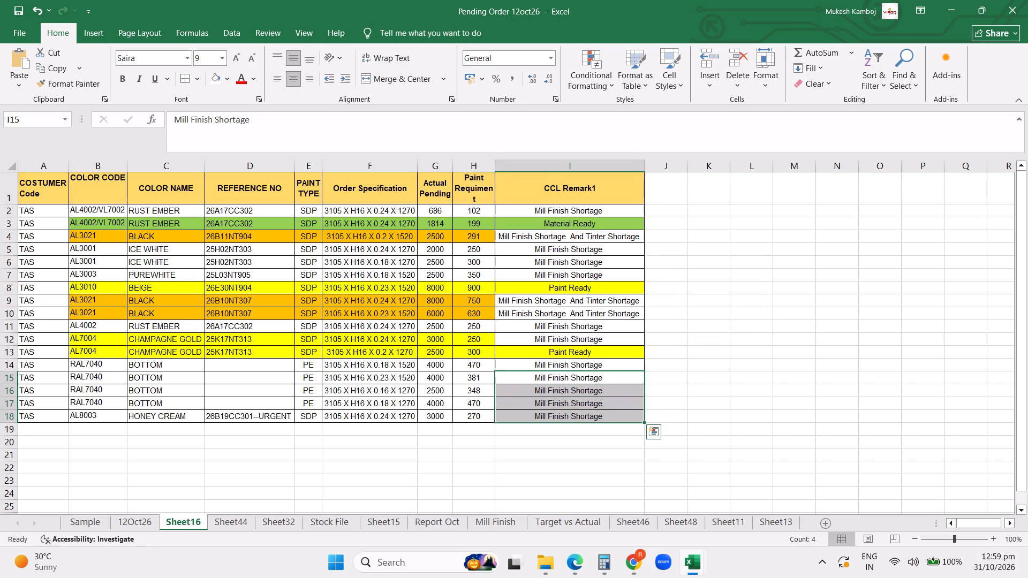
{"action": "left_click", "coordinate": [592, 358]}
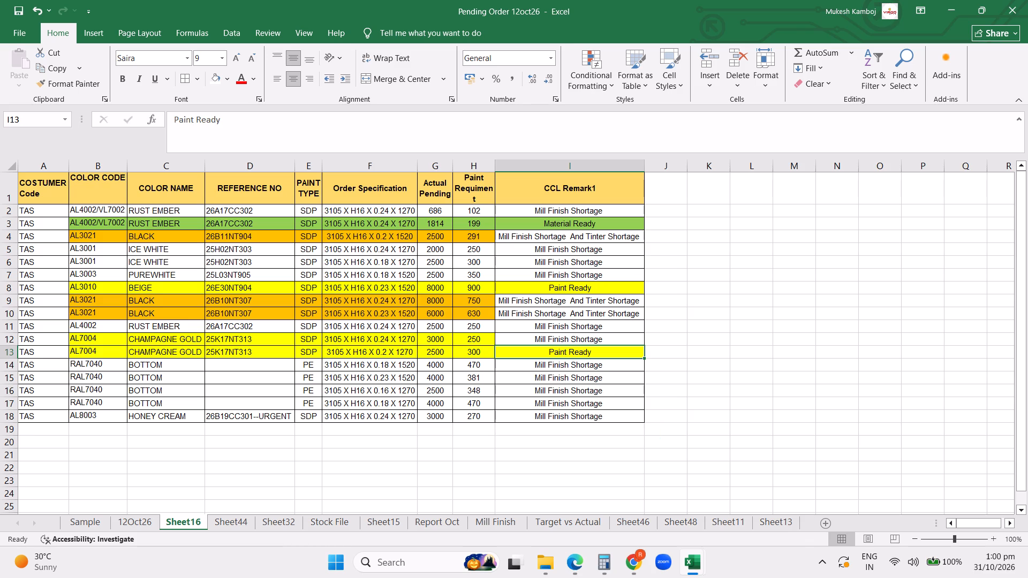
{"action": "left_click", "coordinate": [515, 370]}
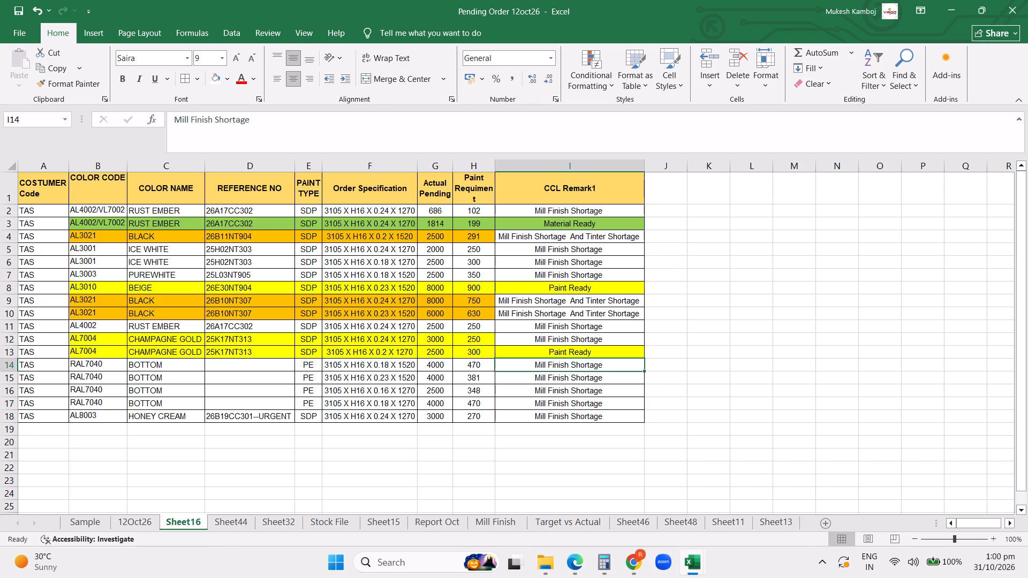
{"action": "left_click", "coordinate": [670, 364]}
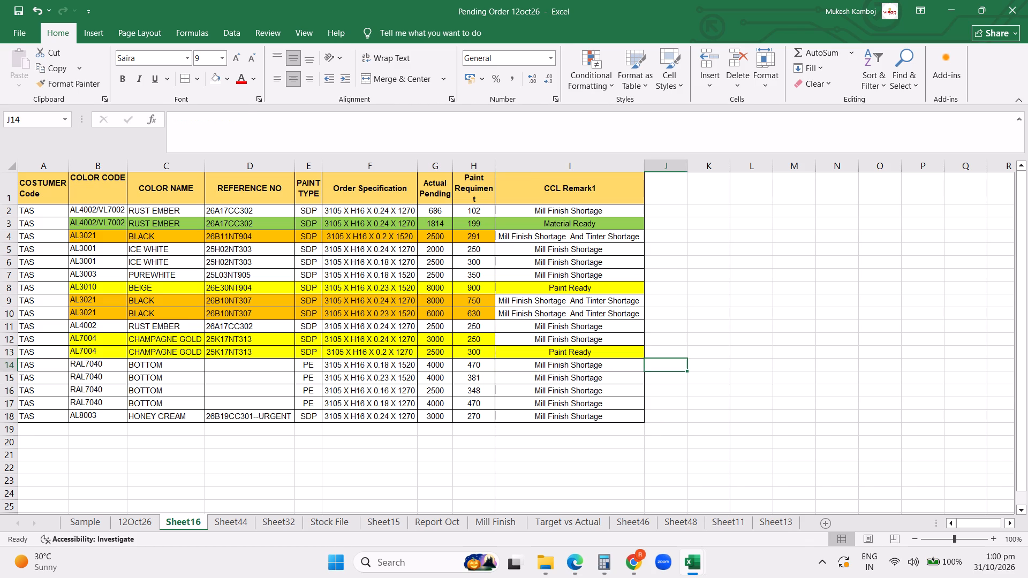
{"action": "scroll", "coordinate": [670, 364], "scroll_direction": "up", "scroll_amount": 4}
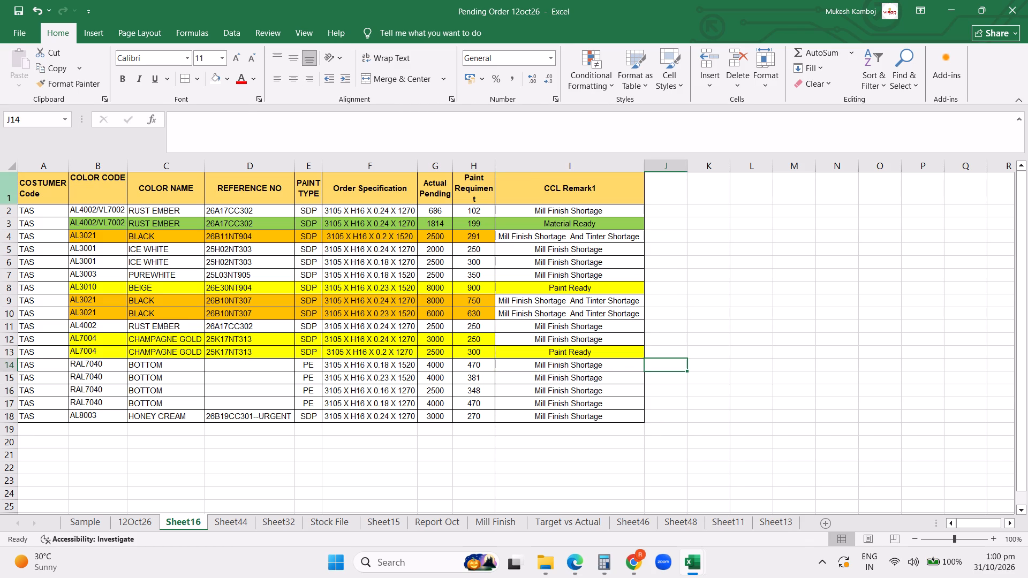
Fill the customer code cell of the Material Ready order in row 3 with light green.
{"action": "left_click", "coordinate": [27, 222]}
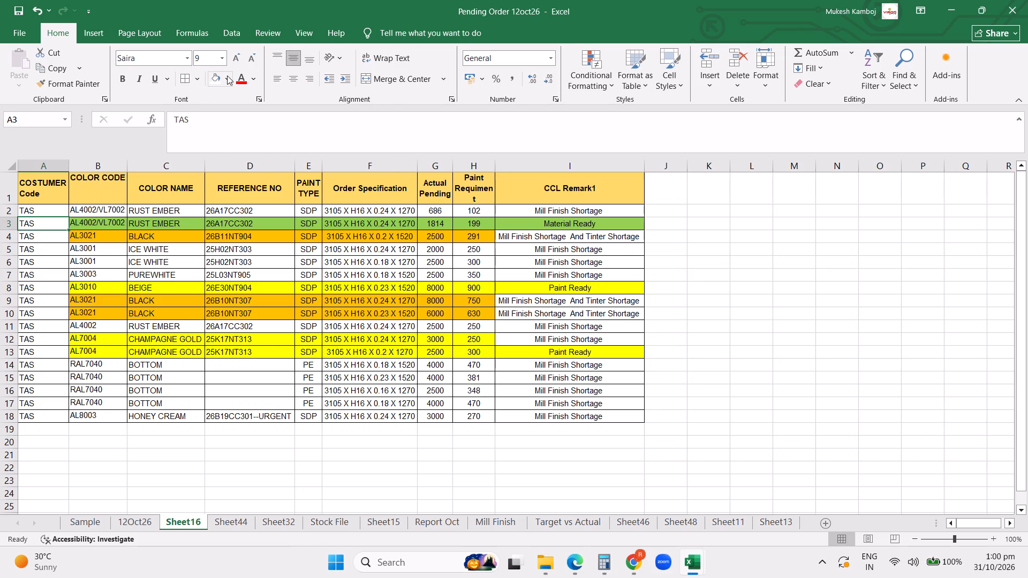
{"action": "left_click", "coordinate": [227, 75]}
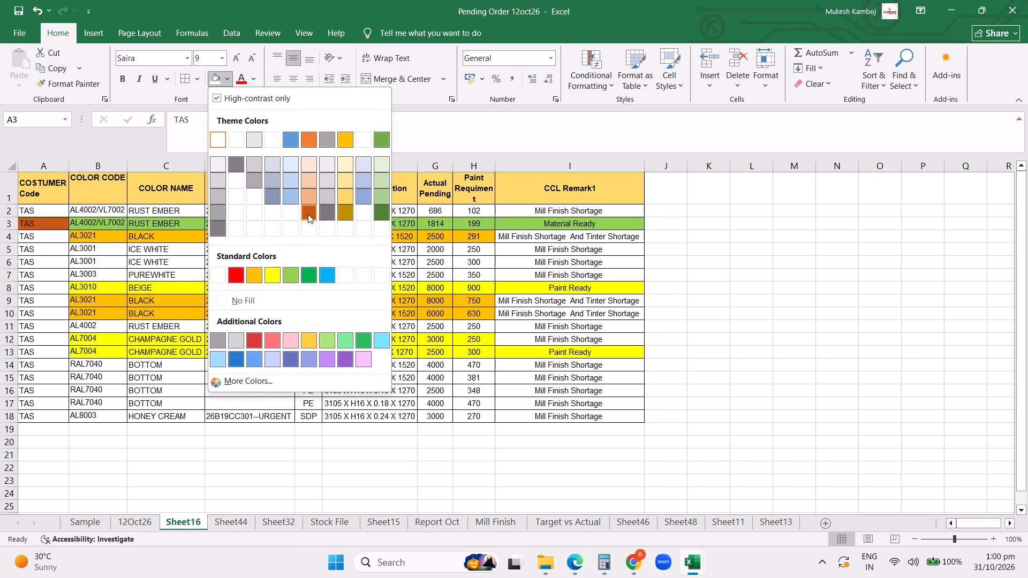
{"action": "left_click", "coordinate": [288, 275]}
{"action": "left_click", "coordinate": [386, 349]}
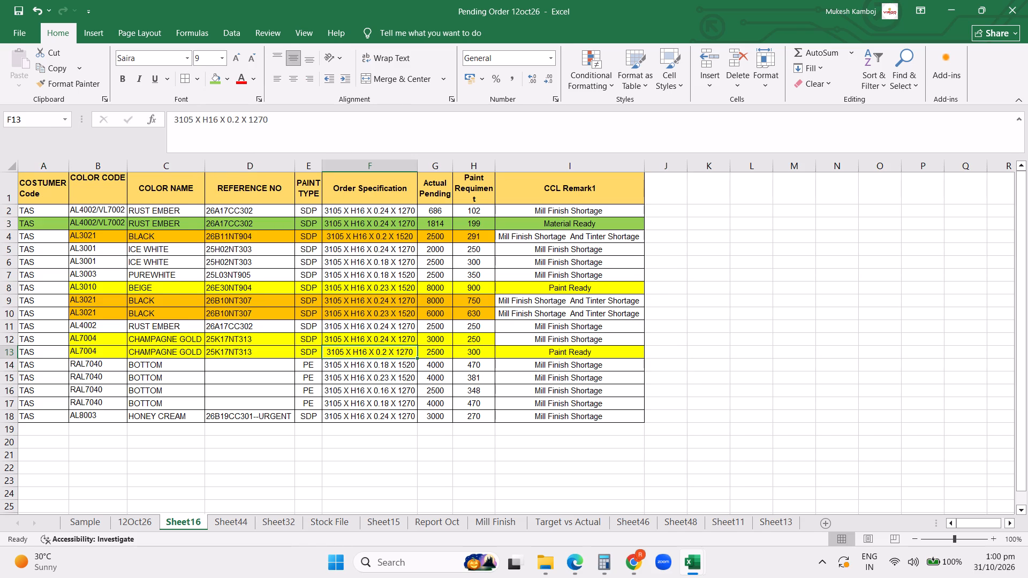
Fill order rows 2 and 4 to 18 with orange across columns A to I.
{"action": "left_click_drag", "start_coordinate": [43, 209], "coordinate": [571, 211]}
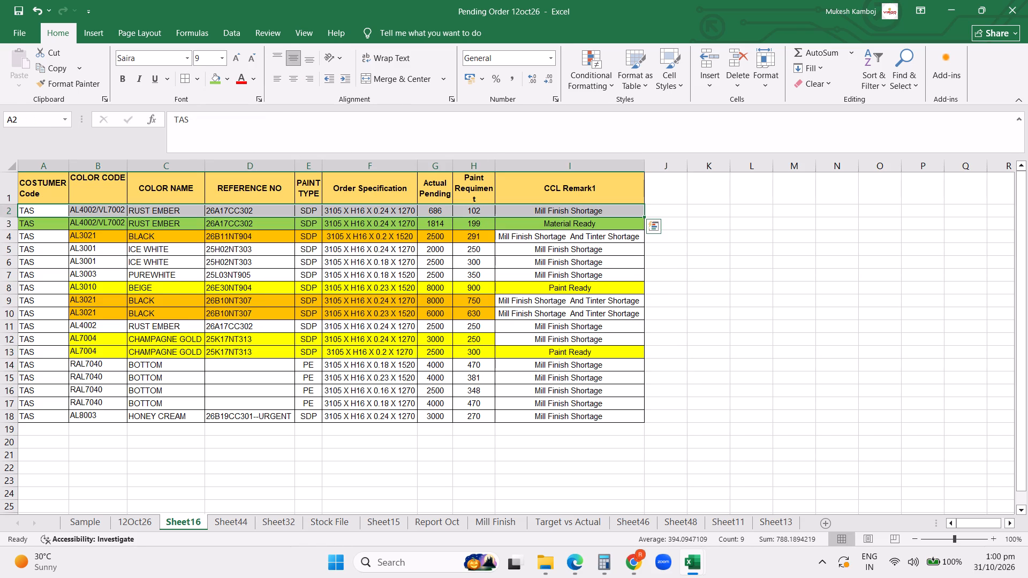
{"action": "left_click_drag", "start_coordinate": [32, 238], "coordinate": [581, 421], "text": "ctrl"}
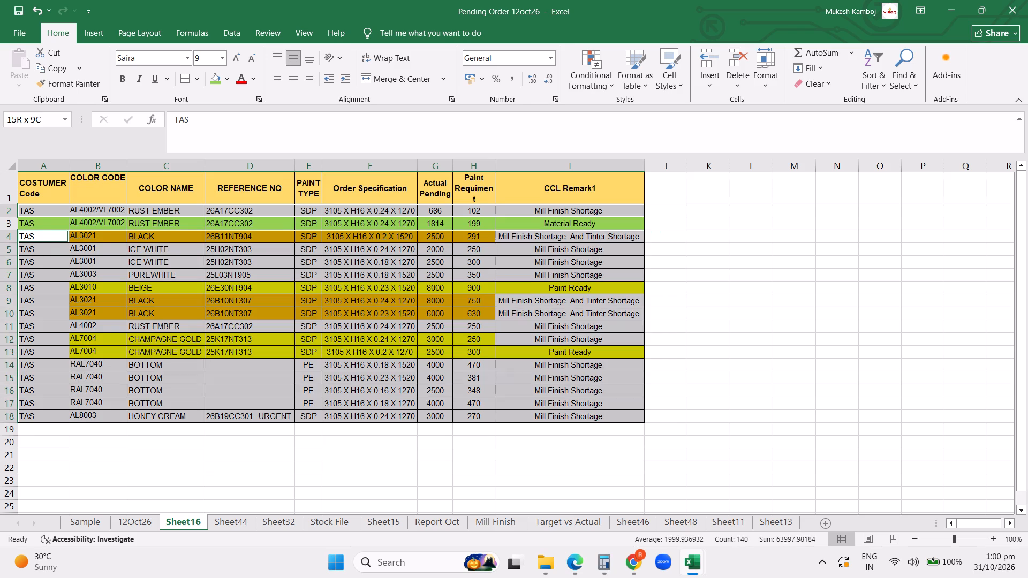
{"action": "left_click", "coordinate": [225, 77]}
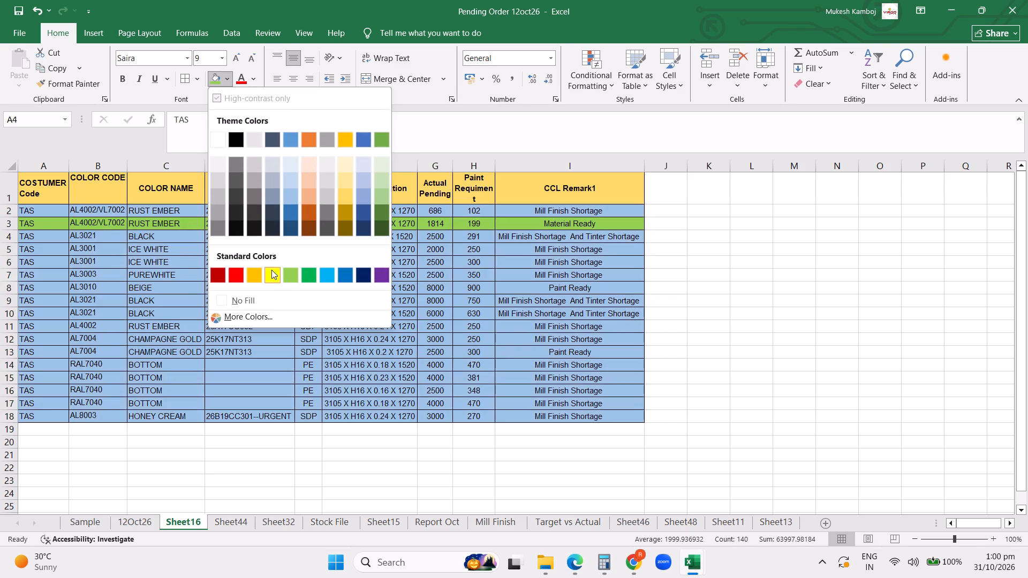
{"action": "left_click", "coordinate": [258, 276]}
{"action": "left_click", "coordinate": [332, 338]}
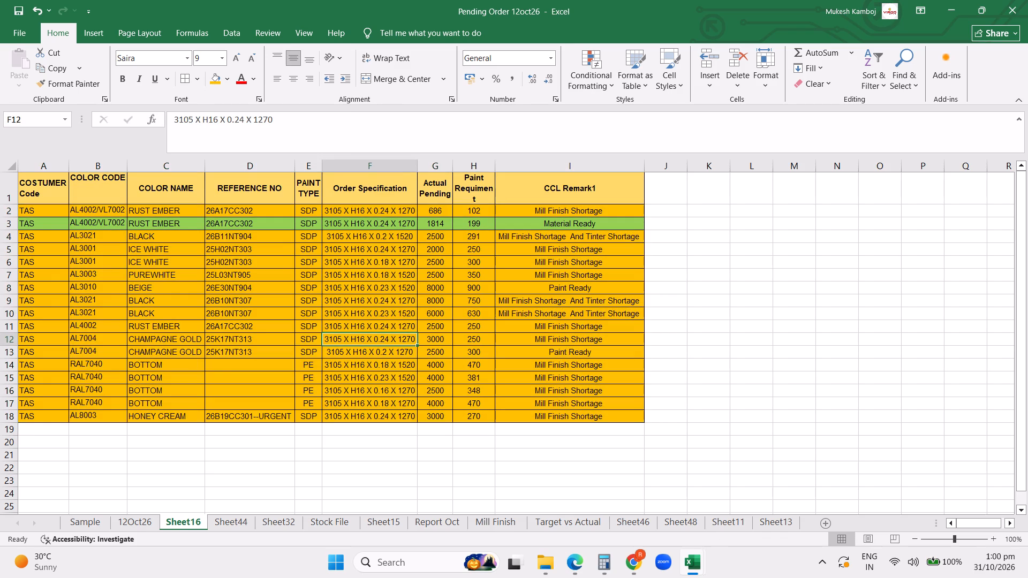
Fill the two Paint Ready orders in rows 8 and 13 with yellow across columns A to I.
{"action": "left_click_drag", "start_coordinate": [32, 287], "coordinate": [565, 284]}
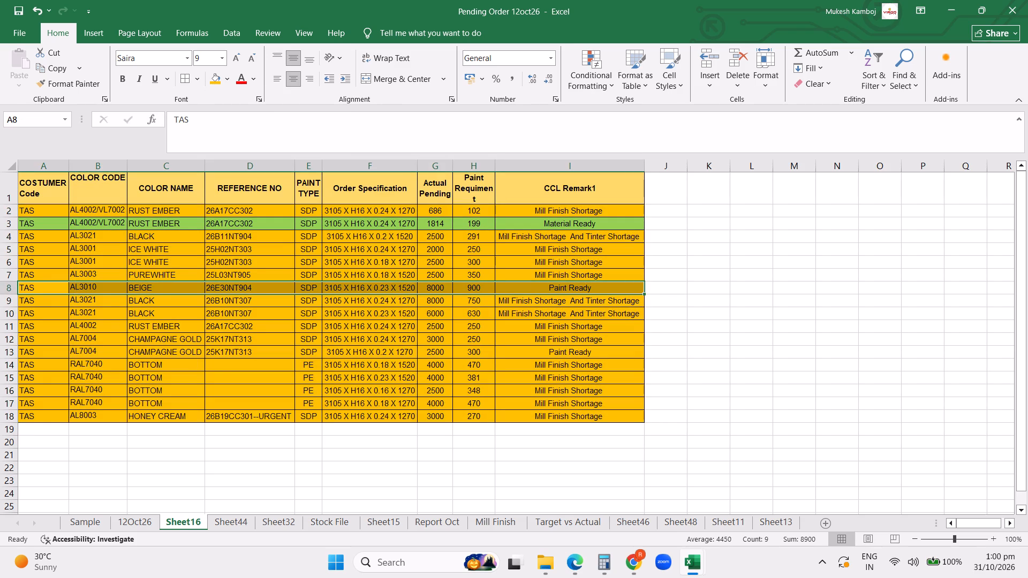
{"action": "left_click_drag", "start_coordinate": [43, 353], "coordinate": [602, 356], "text": "ctrl"}
{"action": "left_click", "coordinate": [224, 78]}
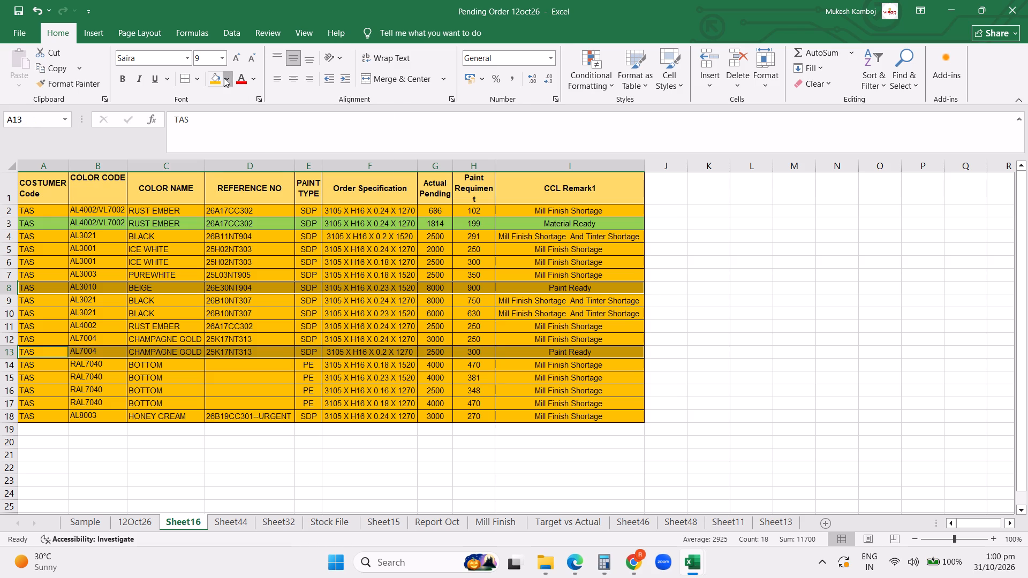
{"action": "left_click", "coordinate": [270, 276]}
{"action": "left_click", "coordinate": [746, 273]}
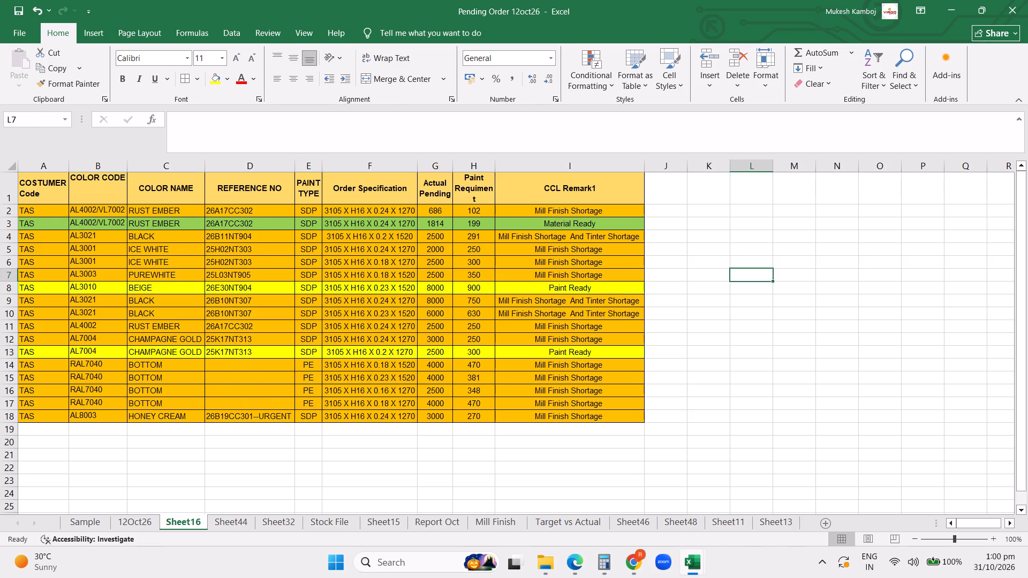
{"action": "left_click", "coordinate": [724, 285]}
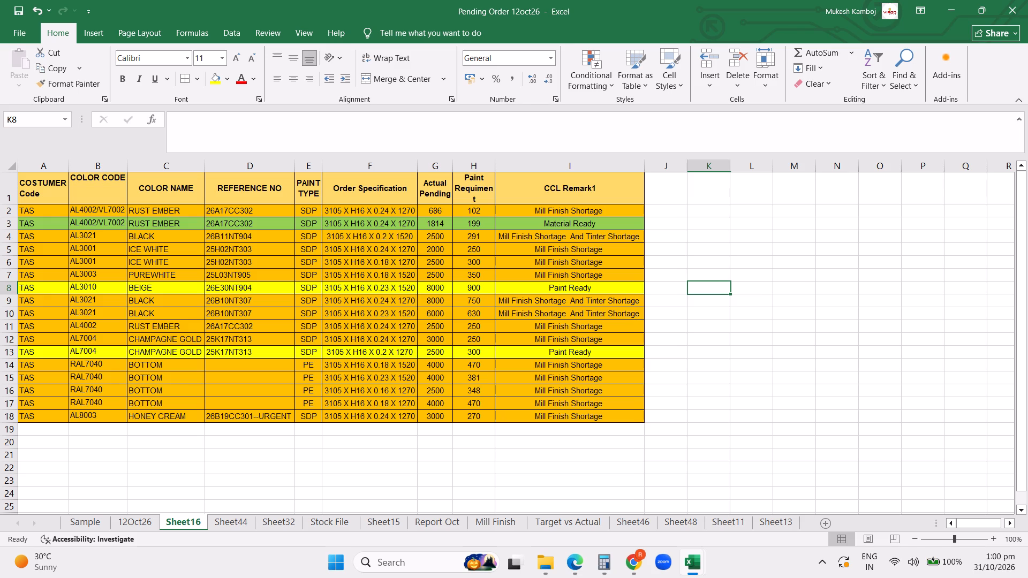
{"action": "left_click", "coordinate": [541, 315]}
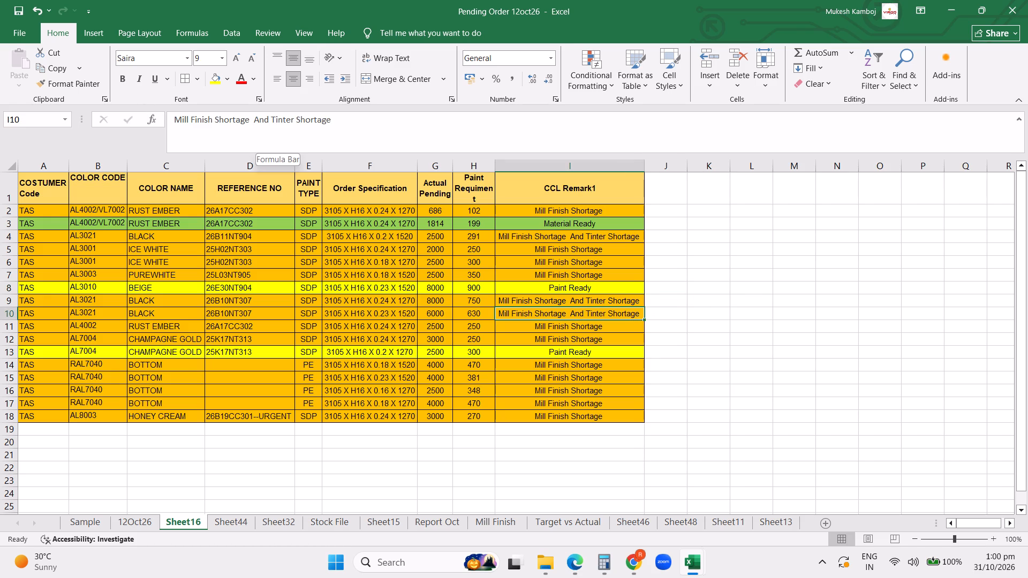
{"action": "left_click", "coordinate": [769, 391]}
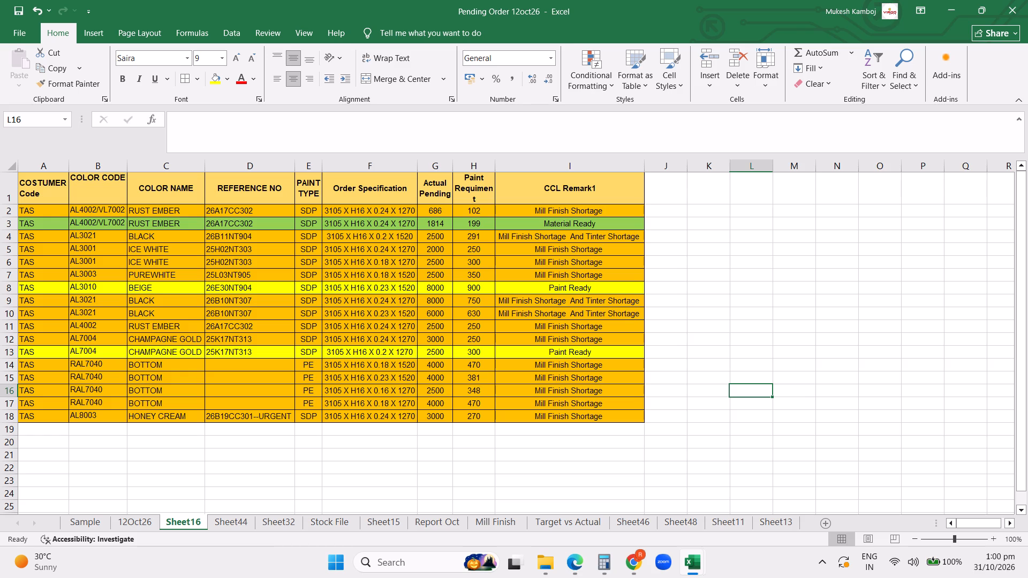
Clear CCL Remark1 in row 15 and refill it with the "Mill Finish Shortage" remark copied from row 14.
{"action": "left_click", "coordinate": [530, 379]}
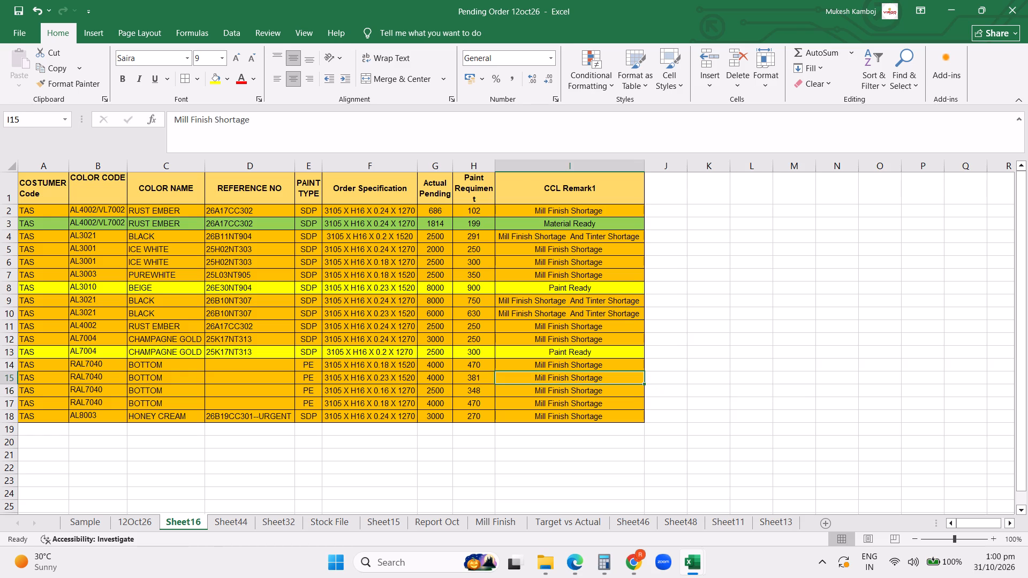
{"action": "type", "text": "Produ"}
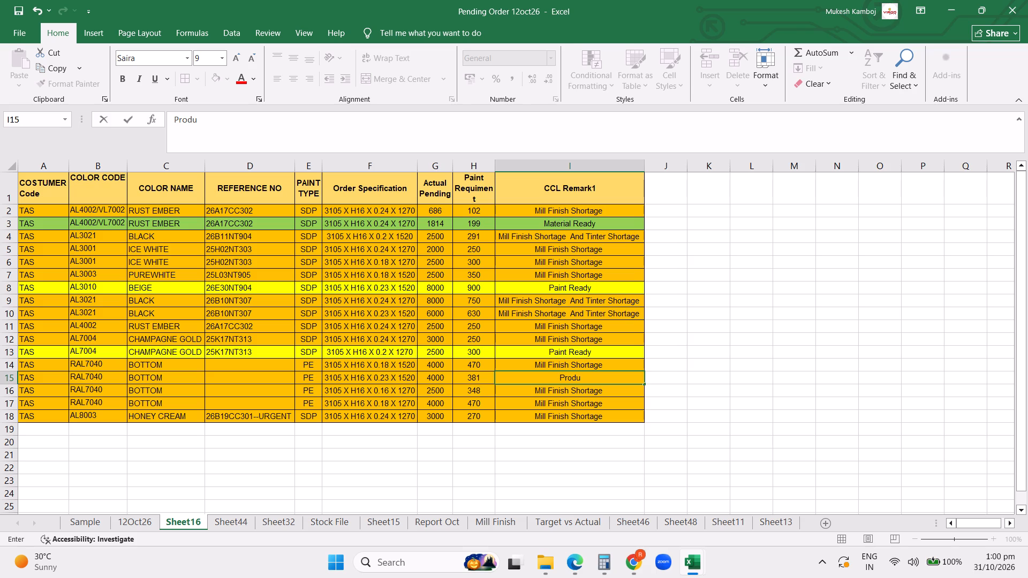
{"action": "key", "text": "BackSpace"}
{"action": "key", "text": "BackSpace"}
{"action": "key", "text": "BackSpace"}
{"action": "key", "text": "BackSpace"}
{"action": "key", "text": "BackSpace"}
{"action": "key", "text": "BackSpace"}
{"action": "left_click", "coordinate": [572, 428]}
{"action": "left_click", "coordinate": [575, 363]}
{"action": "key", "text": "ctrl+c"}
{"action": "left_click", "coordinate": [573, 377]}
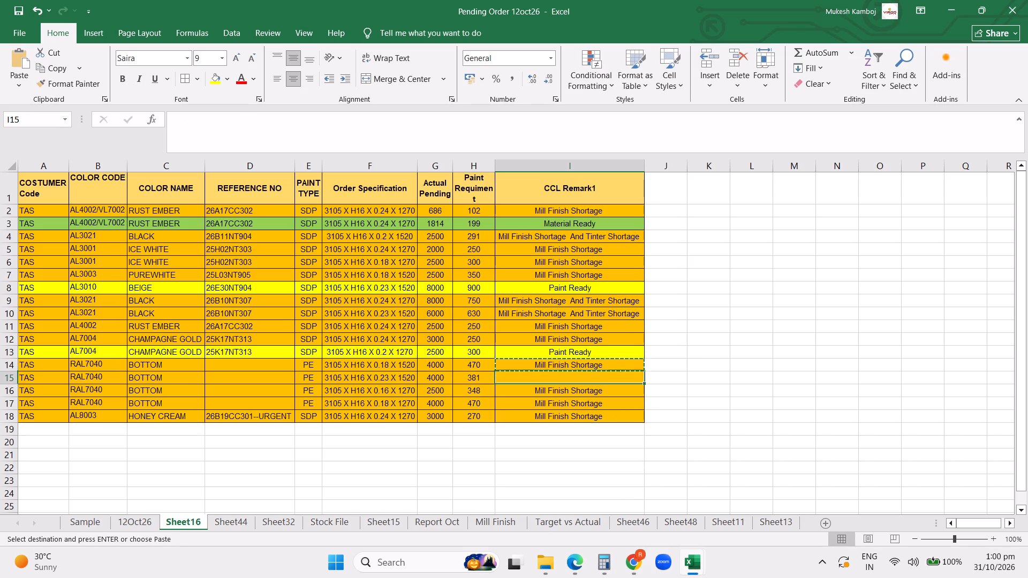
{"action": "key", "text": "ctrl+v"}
Shorten CCL Remark1 of the BLACK order in row 10 to "Tinter Shortage".
{"action": "left_click", "coordinate": [571, 318]}
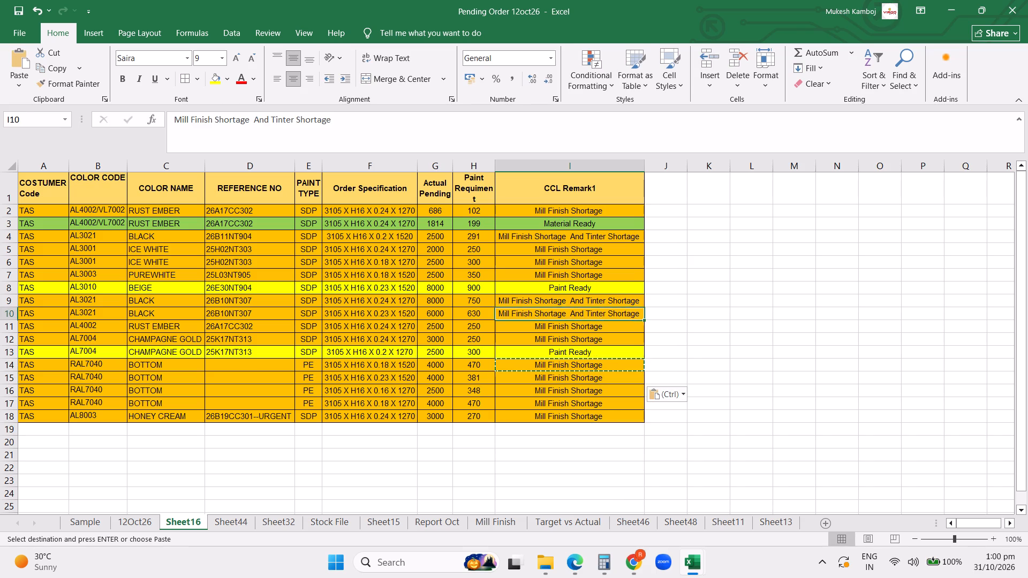
{"action": "left_click_drag", "start_coordinate": [269, 119], "coordinate": [216, 117]}
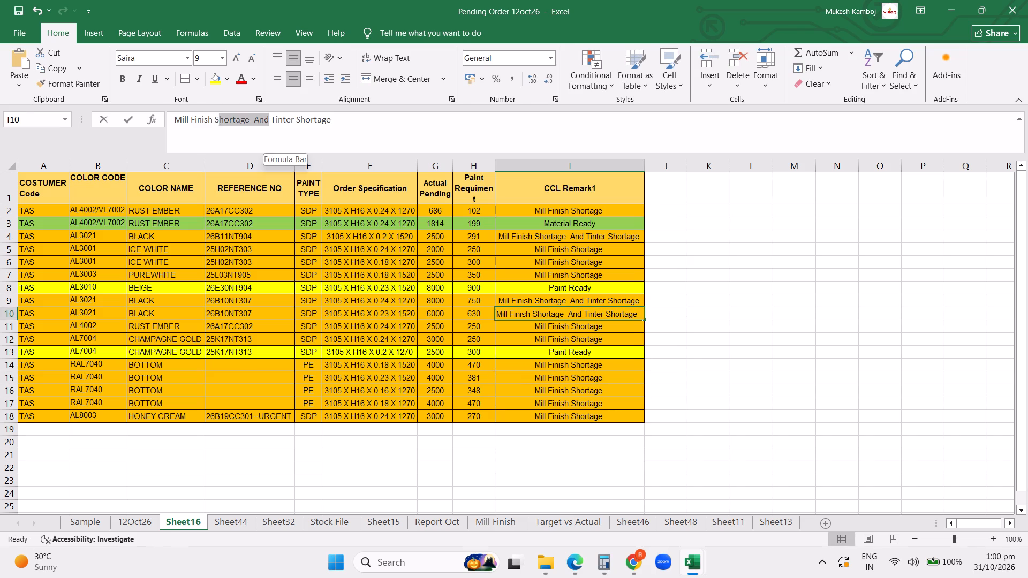
{"action": "left_click_drag", "start_coordinate": [216, 117], "coordinate": [153, 116]}
{"action": "key", "text": "Delete"}
{"action": "key", "text": "Return"}
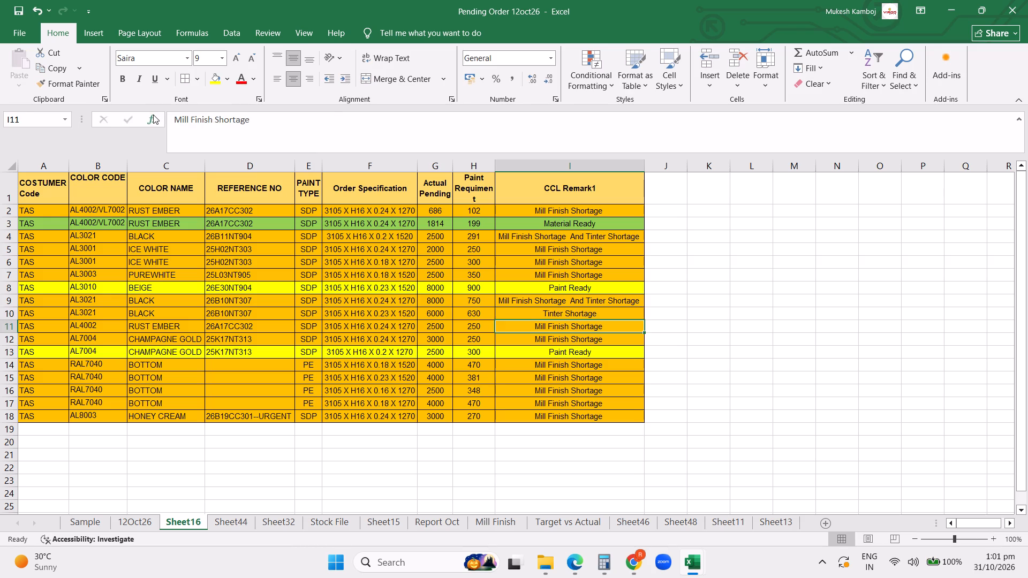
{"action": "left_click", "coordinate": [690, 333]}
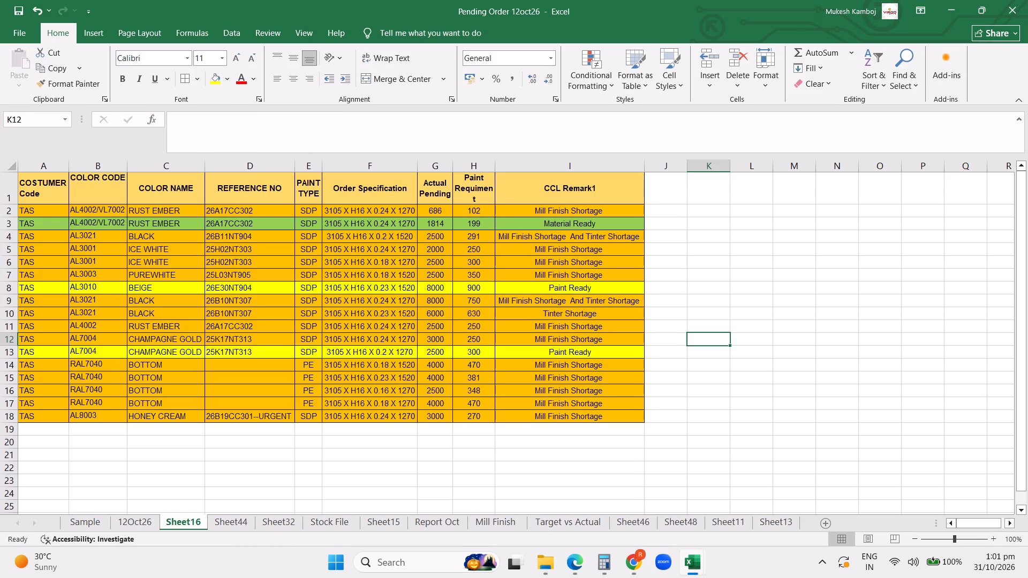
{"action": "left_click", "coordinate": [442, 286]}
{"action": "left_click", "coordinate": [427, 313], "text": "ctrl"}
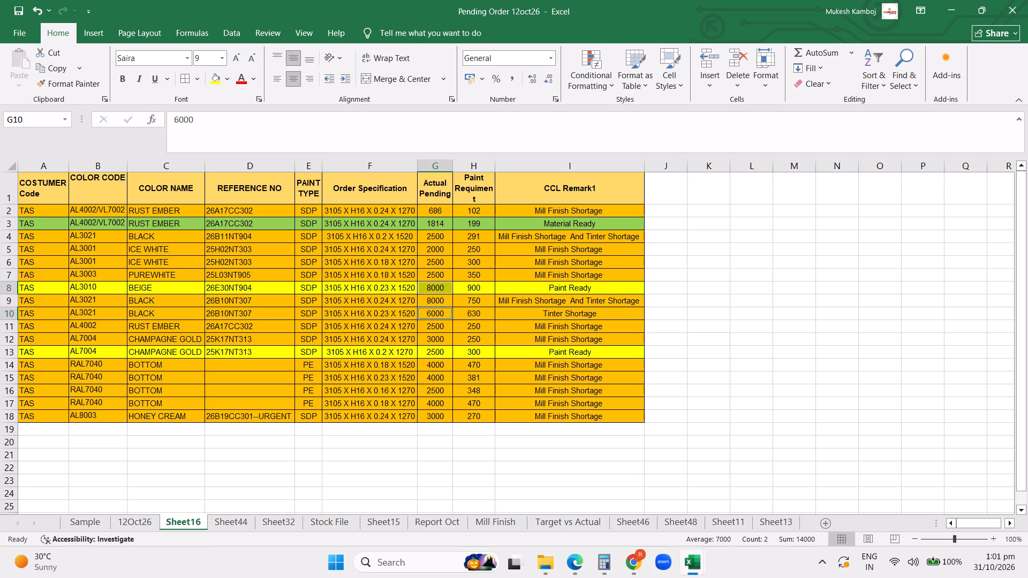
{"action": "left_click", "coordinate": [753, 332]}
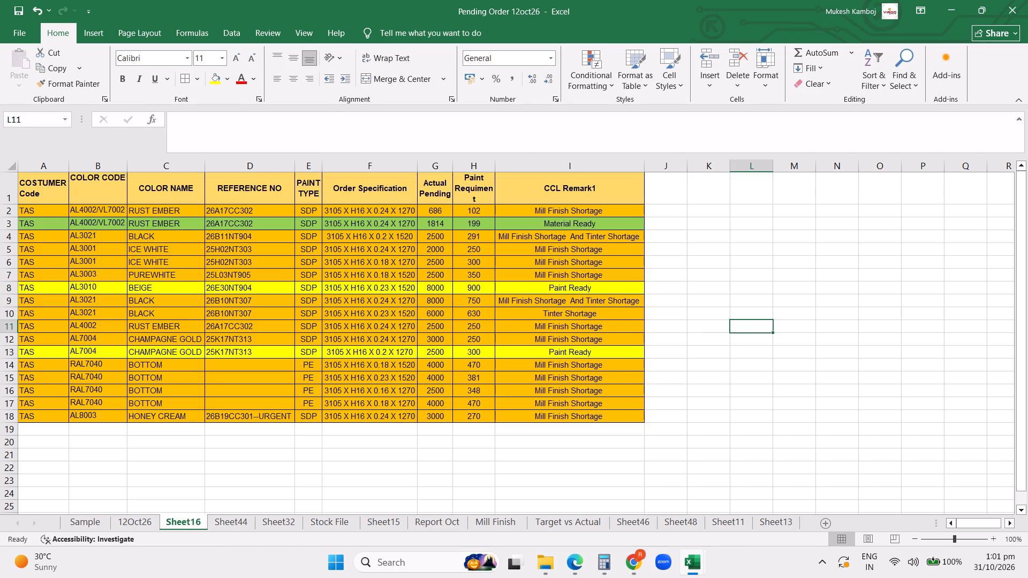
Copy the whole TAS pending-order table, header included, from A1 to I18.
{"action": "scroll", "coordinate": [753, 332], "scroll_direction": "up", "scroll_amount": 5}
{"action": "left_click_drag", "start_coordinate": [28, 176], "coordinate": [608, 286]}
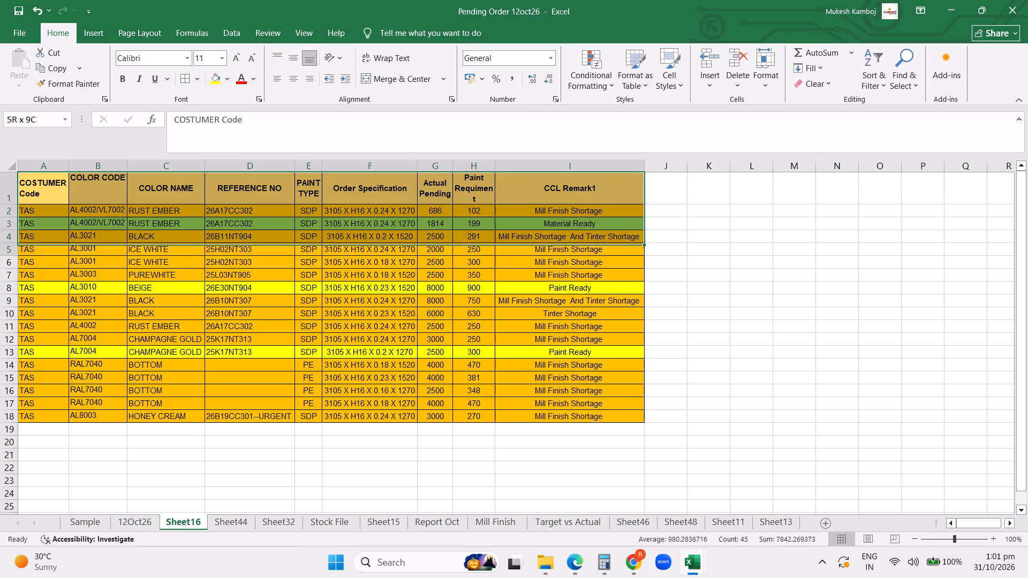
{"action": "left_click_drag", "start_coordinate": [608, 286], "coordinate": [599, 418]}
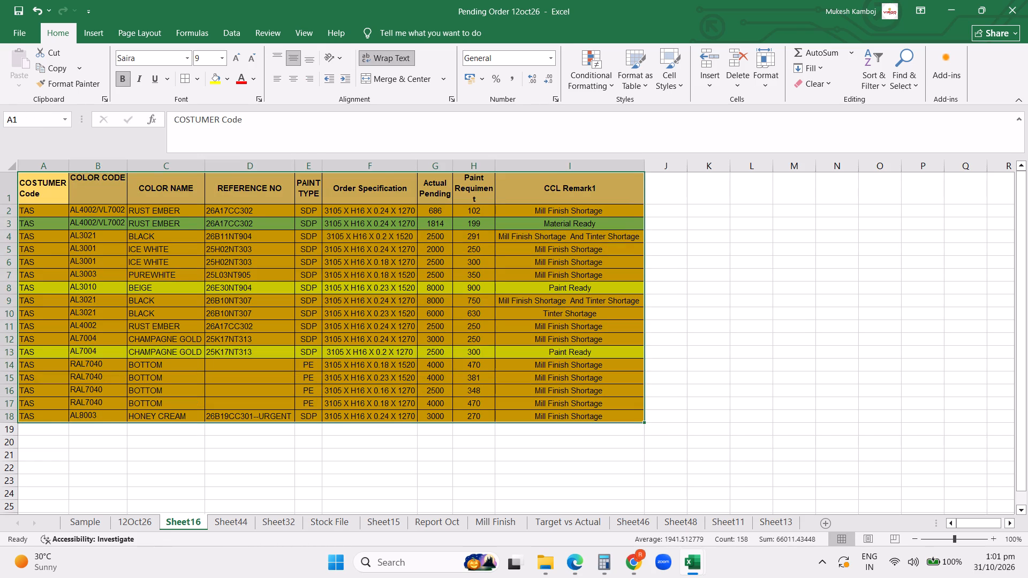
{"action": "key", "text": "ctrl+c"}
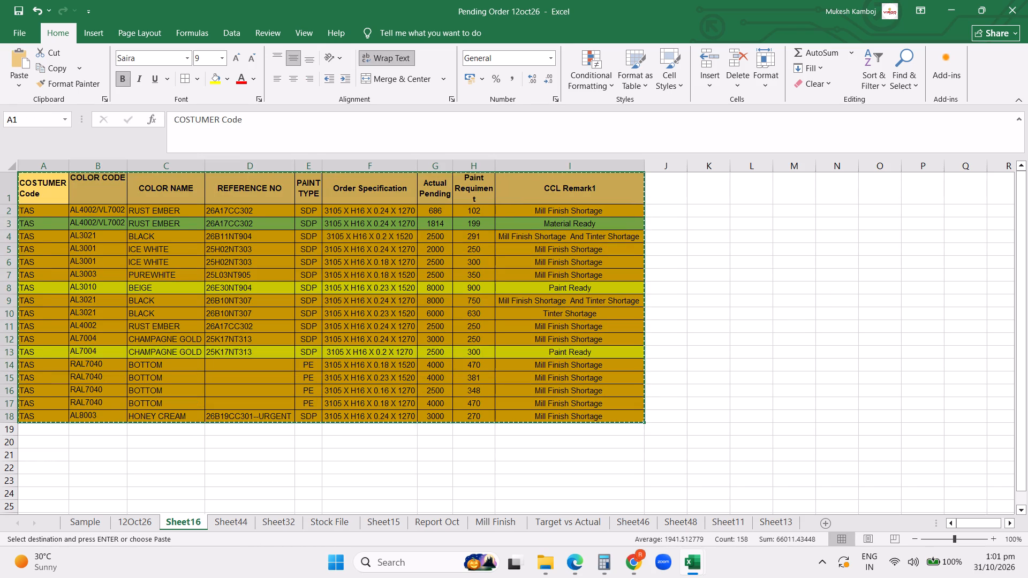
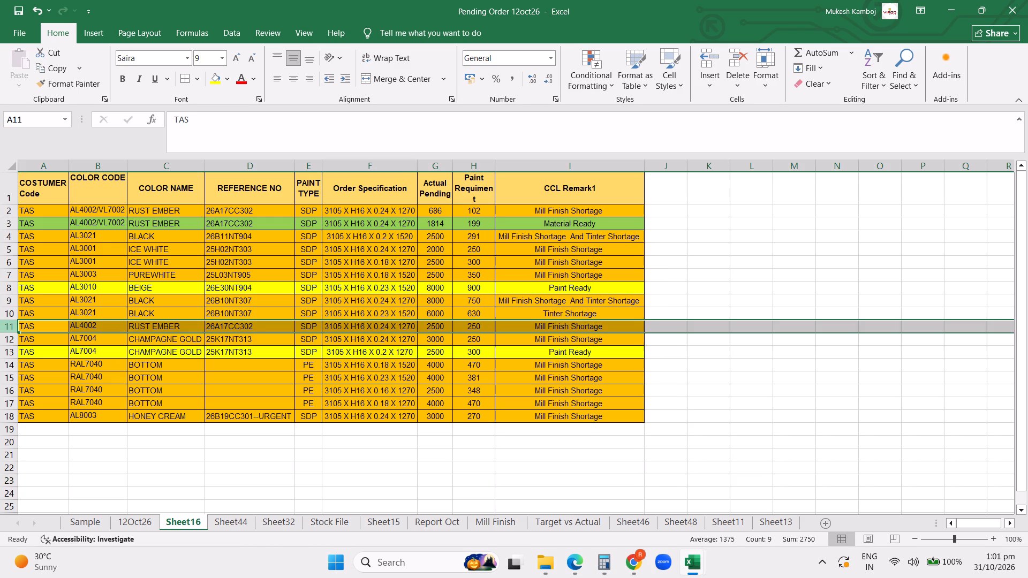
{"action": "key", "text": "ctrl+shift+equal"}
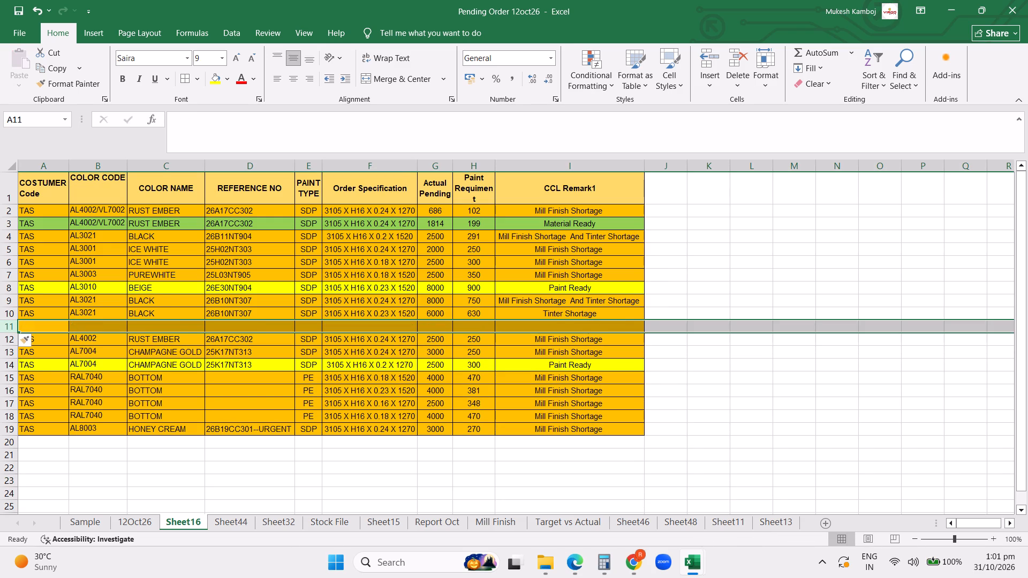
{"action": "left_click", "coordinate": [8, 235]}
{"action": "key", "text": "ctrl+x"}
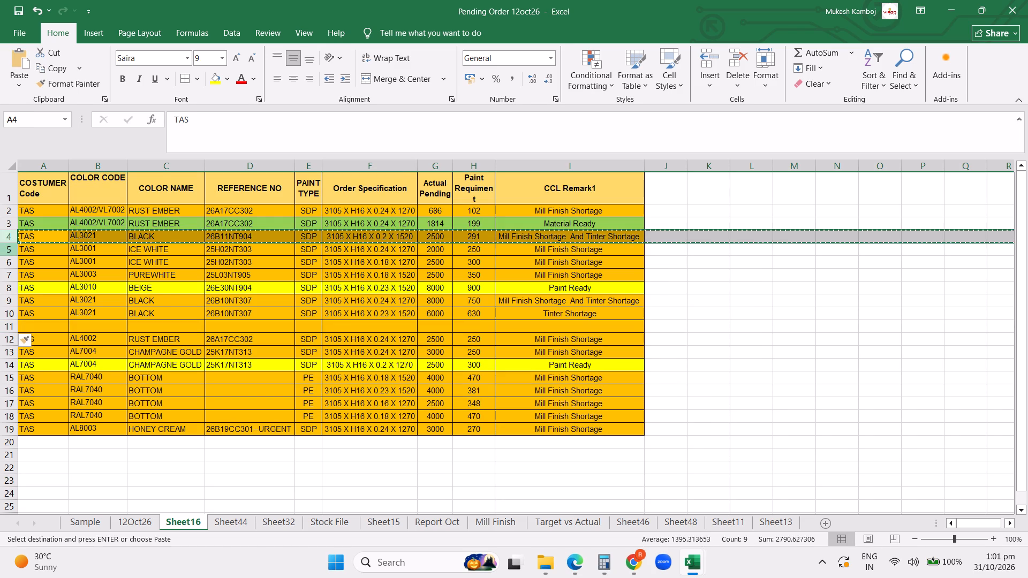
{"action": "left_click", "coordinate": [0, 322]}
{"action": "left_click", "coordinate": [6, 325]}
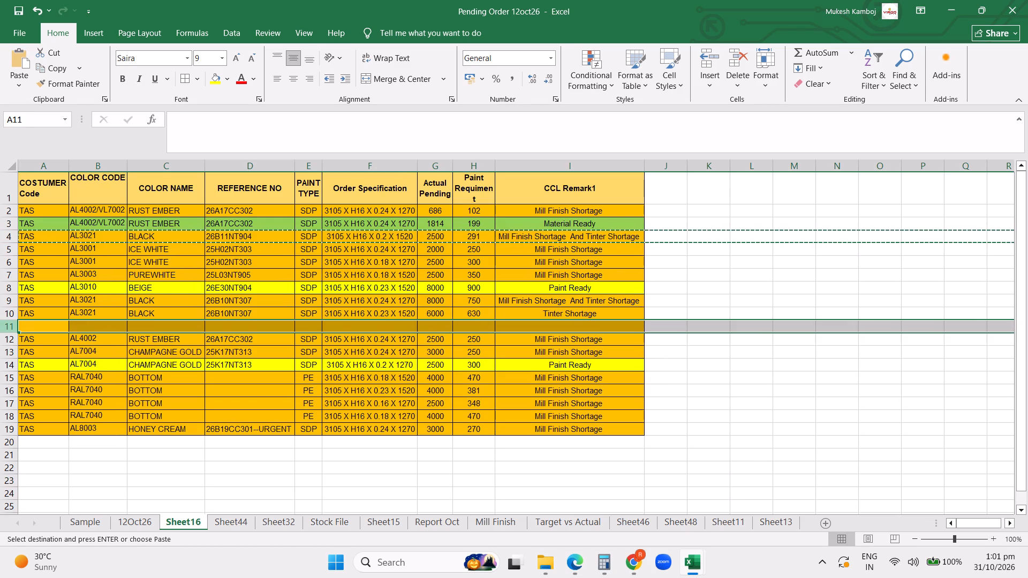
{"action": "key", "text": "ctrl+v"}
{"action": "left_click", "coordinate": [9, 238]}
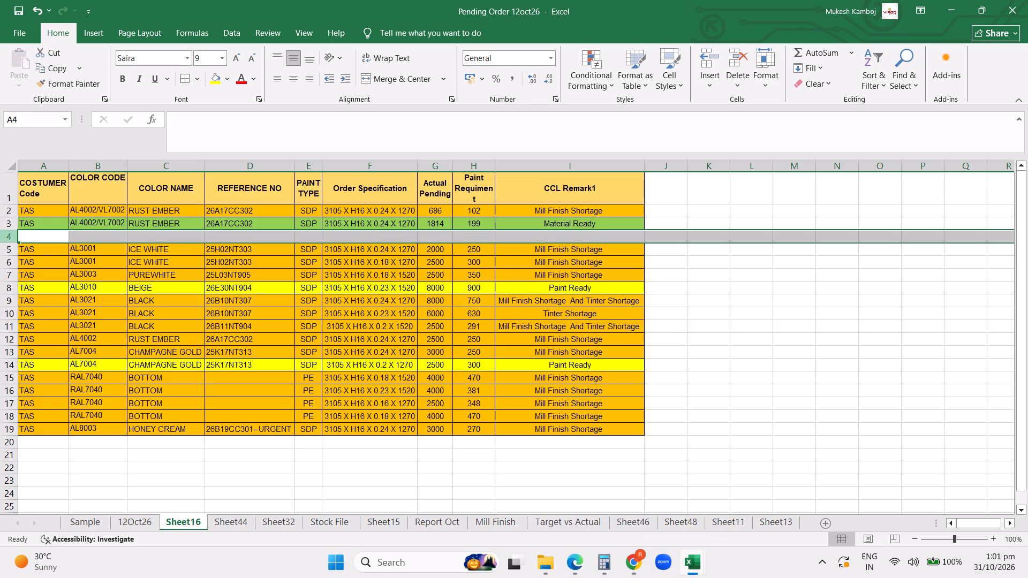
{"action": "key", "text": "ctrl+minus"}
{"action": "left_click", "coordinate": [389, 232]}
{"action": "left_click", "coordinate": [503, 335]}
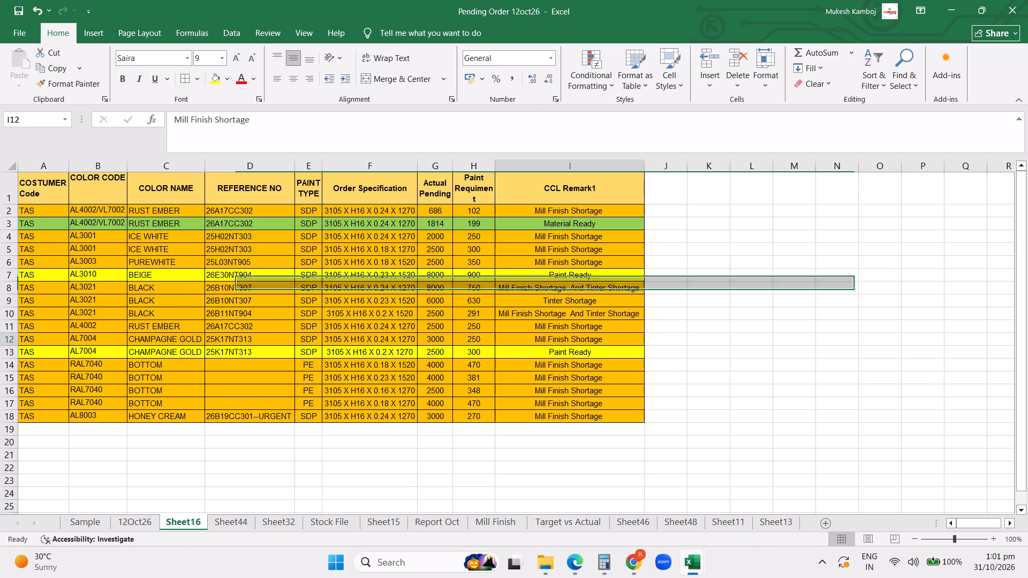
Move the AL4002 RUST EMBER order from row 12 to row 3, between the AL4002/VL7002 orders, and delete the leftover blank green row.
{"action": "left_click", "coordinate": [13, 236]}
{"action": "key", "text": "ctrl+shift+equal"}
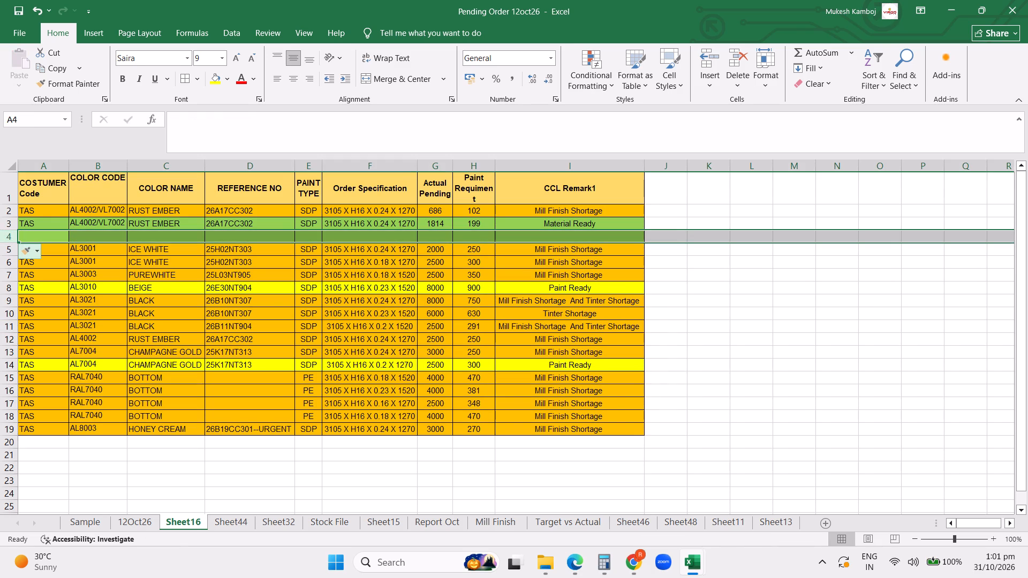
{"action": "left_click", "coordinate": [0, 340]}
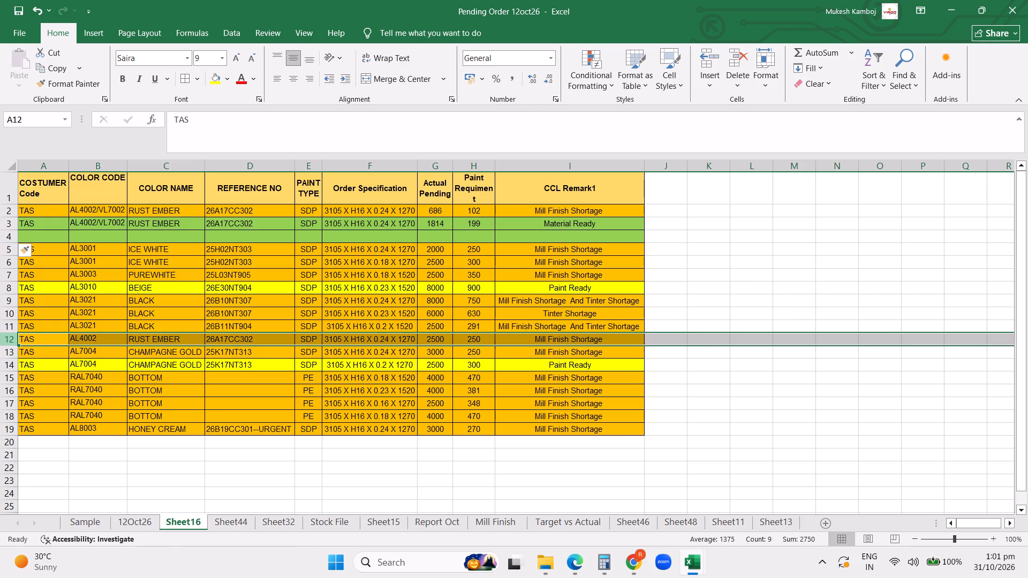
{"action": "key", "text": "ctrl+x"}
{"action": "left_click", "coordinate": [3, 238]}
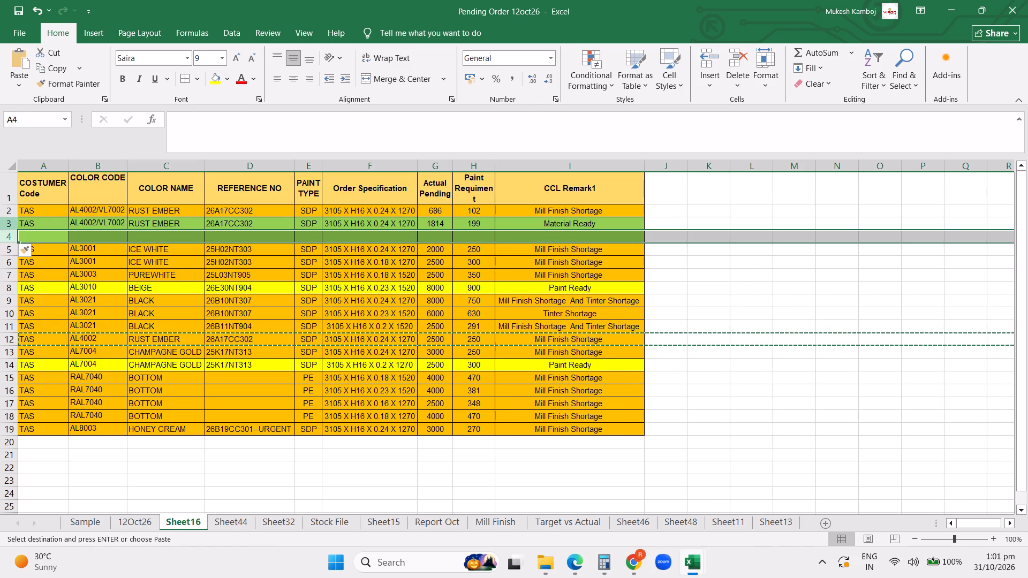
{"action": "left_click", "coordinate": [7, 223]}
{"action": "right_click", "coordinate": [7, 223]}
{"action": "left_click", "coordinate": [54, 333]}
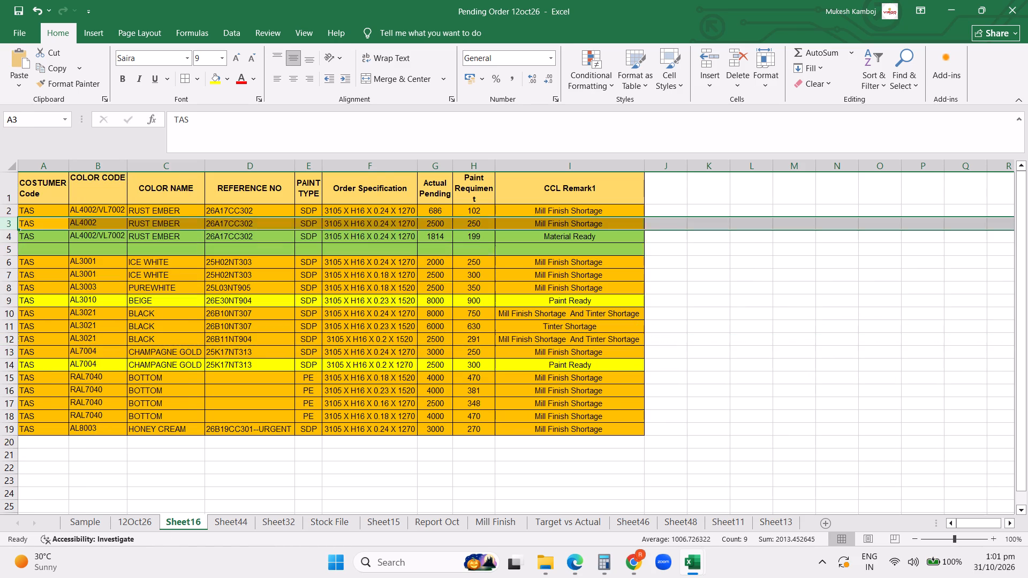
{"action": "left_click", "coordinate": [8, 248]}
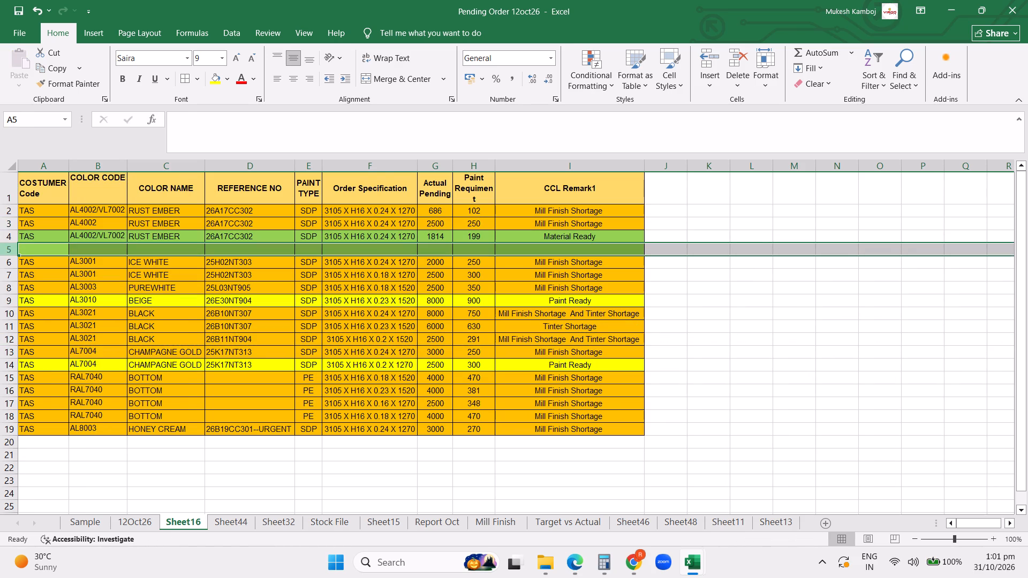
{"action": "key", "text": "ctrl+minus"}
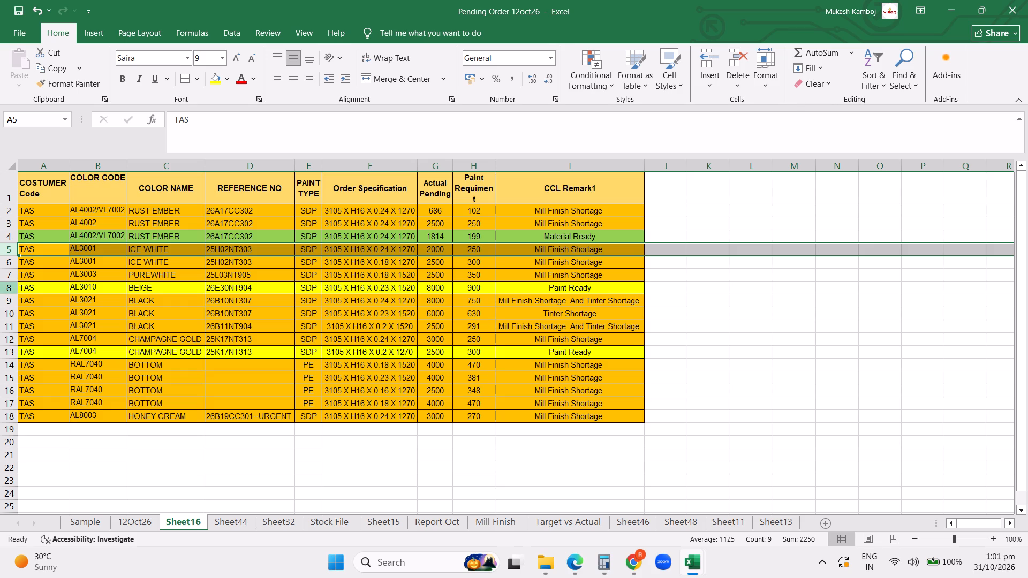
Review the regrouped TAS order table, including the Actual Pending quantities in G2 to G18.
{"action": "left_click", "coordinate": [195, 359]}
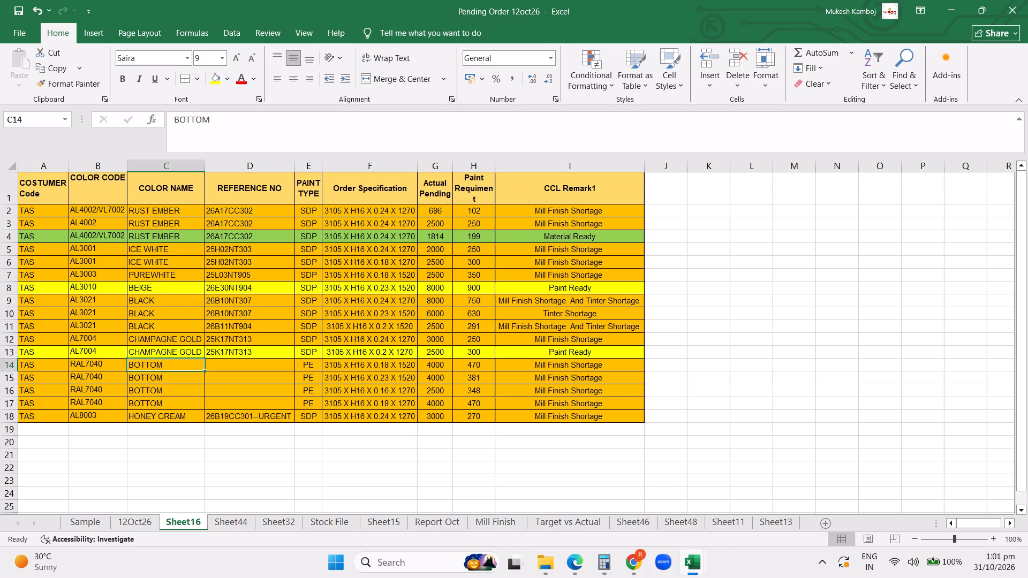
{"action": "left_click_drag", "start_coordinate": [439, 215], "coordinate": [430, 421]}
{"action": "left_click", "coordinate": [755, 370]}
{"action": "scroll", "coordinate": [755, 370], "scroll_direction": "up", "scroll_amount": 3}
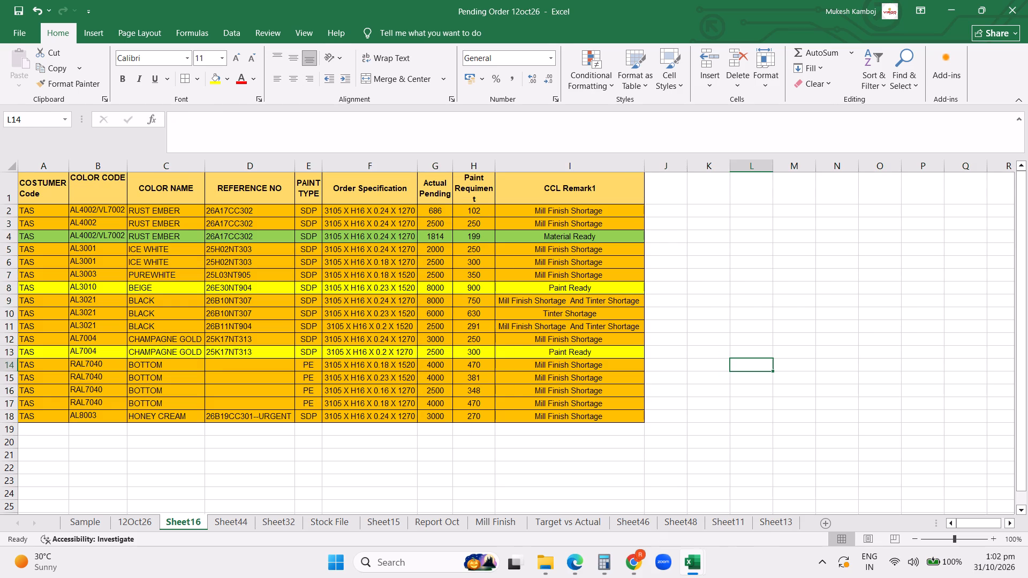
{"action": "scroll", "coordinate": [755, 370], "scroll_direction": "up", "scroll_amount": 7}
{"action": "left_click", "coordinate": [490, 445]}
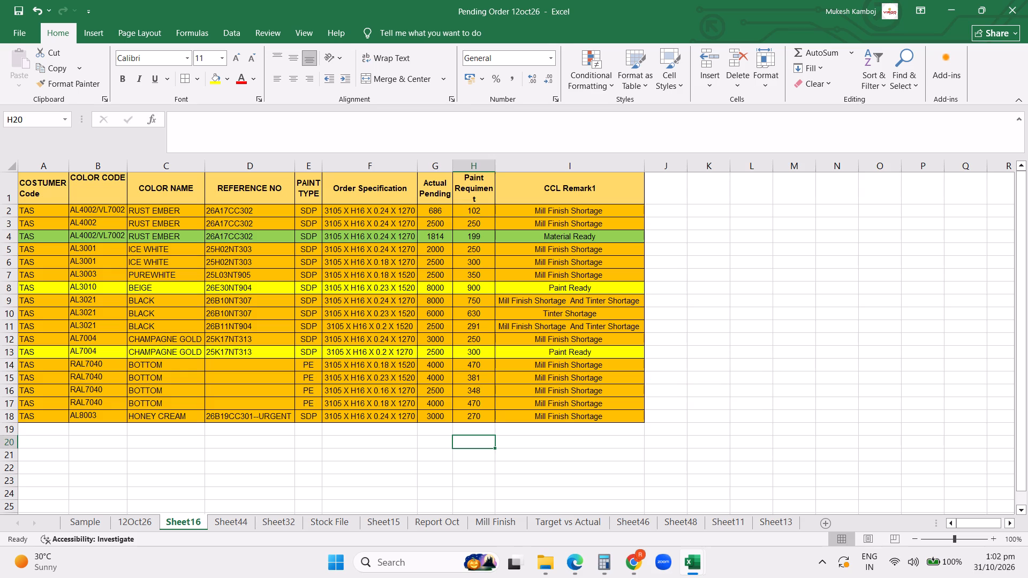
{"action": "left_click", "coordinate": [343, 435]}
{"action": "scroll", "coordinate": [343, 435], "scroll_direction": "up", "scroll_amount": 3}
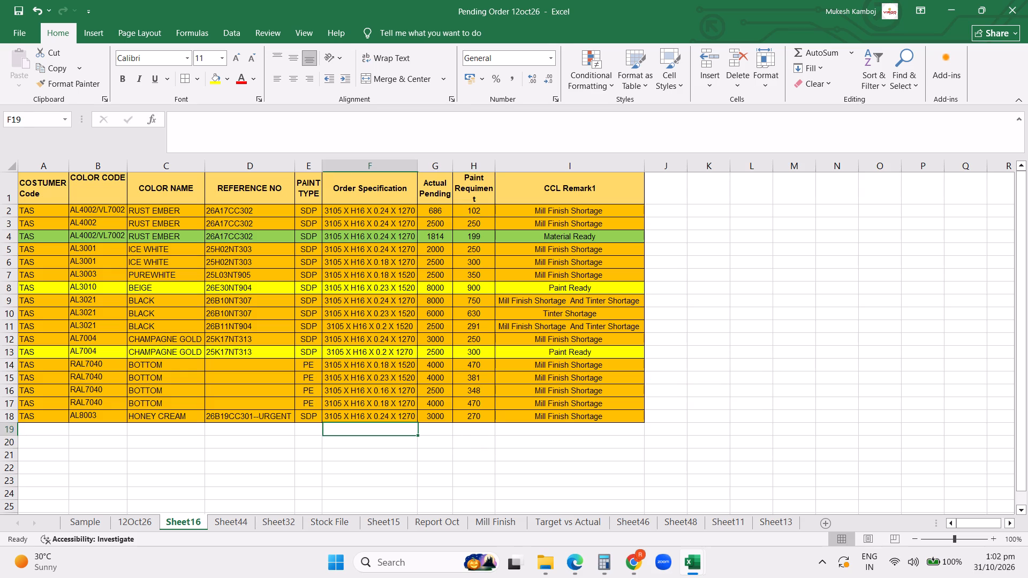
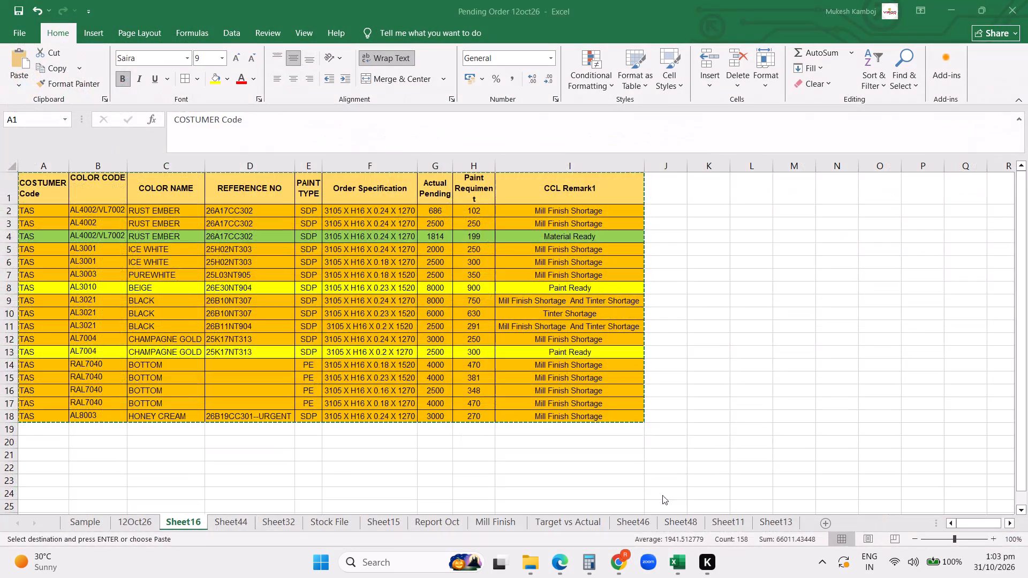
On the 12Oct26 sheet, filter the orders by CUSTOMER Name using the search text "pio".
{"action": "left_click", "coordinate": [130, 523]}
{"action": "left_click", "coordinate": [694, 297]}
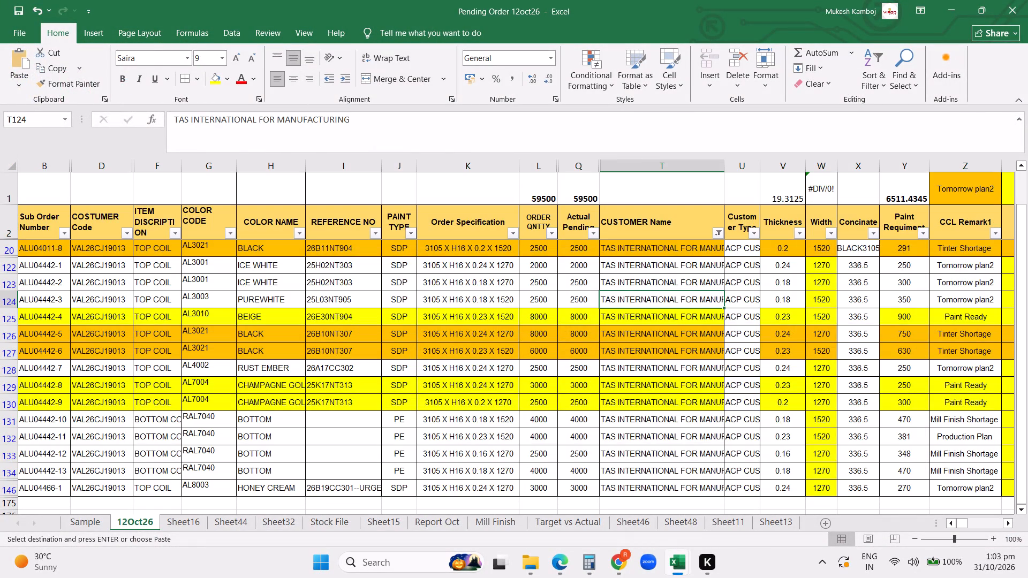
{"action": "left_click", "coordinate": [719, 233]}
{"action": "left_click", "coordinate": [583, 367]}
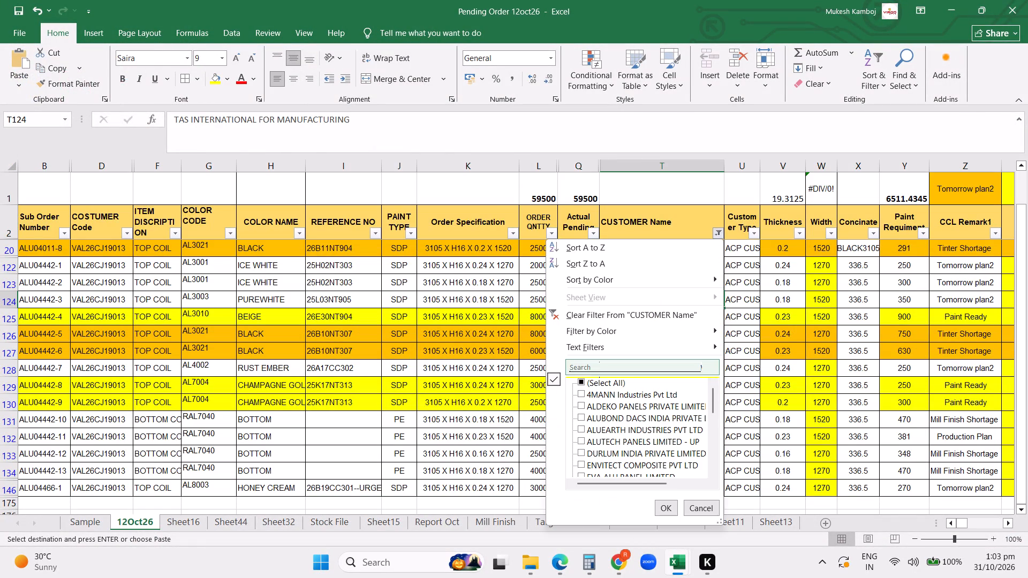
{"action": "type", "text": "pio"}
{"action": "key", "text": "Return"}
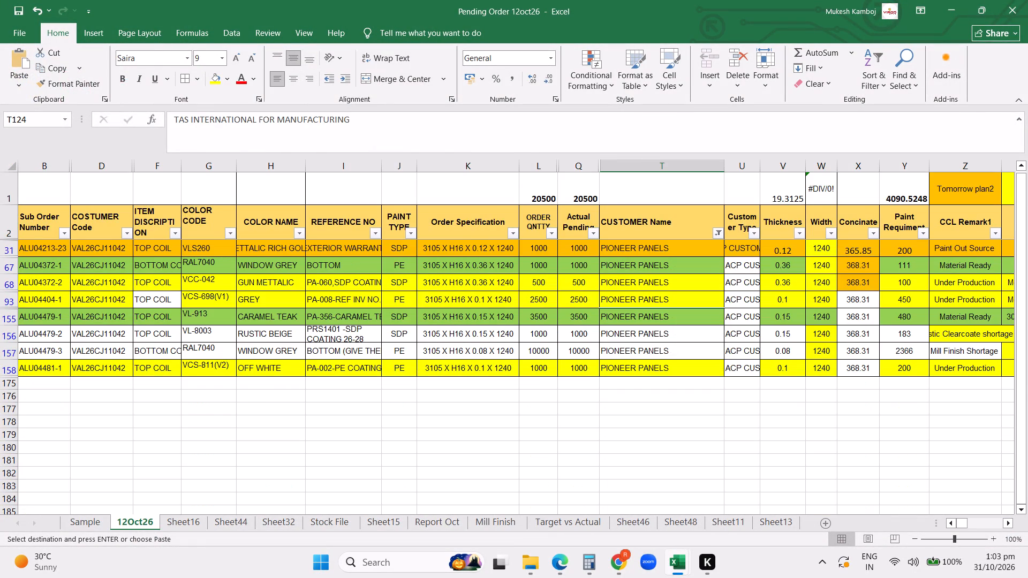
Fill the VCC-042 GUN METTALIC order row light green and set its CCL Remark1 to Material Ready.
{"action": "left_click", "coordinate": [10, 281]}
{"action": "left_click", "coordinate": [226, 81]}
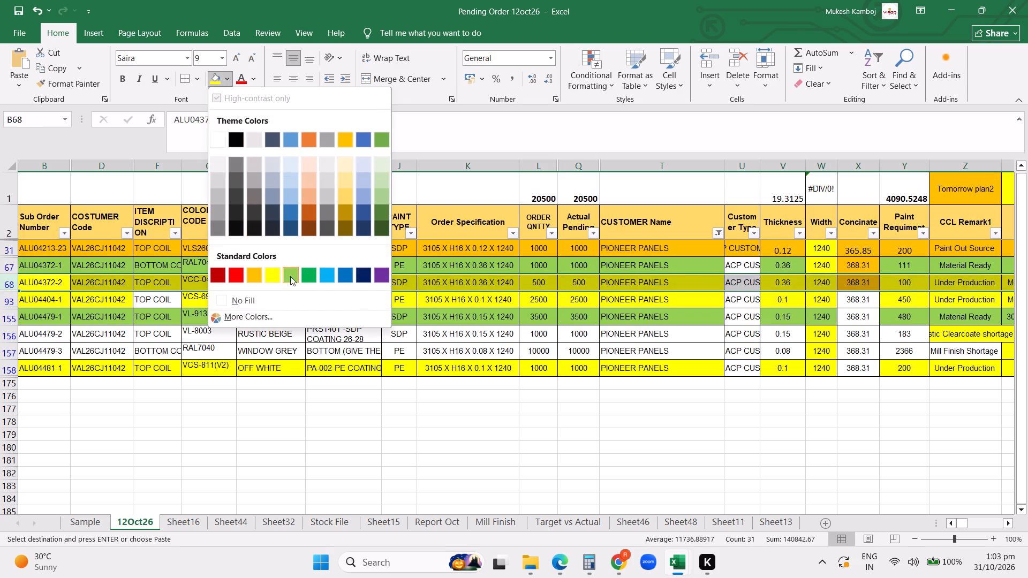
{"action": "left_click", "coordinate": [292, 280]}
{"action": "left_click", "coordinate": [402, 339]}
{"action": "left_click", "coordinate": [963, 288]}
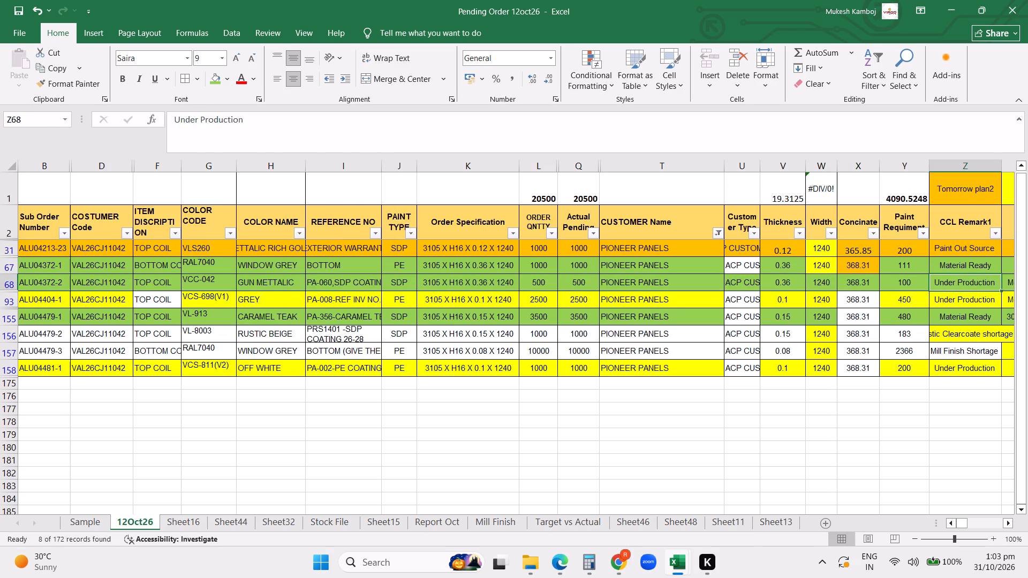
{"action": "type", "text": "ma"}
{"action": "key", "text": "Return"}
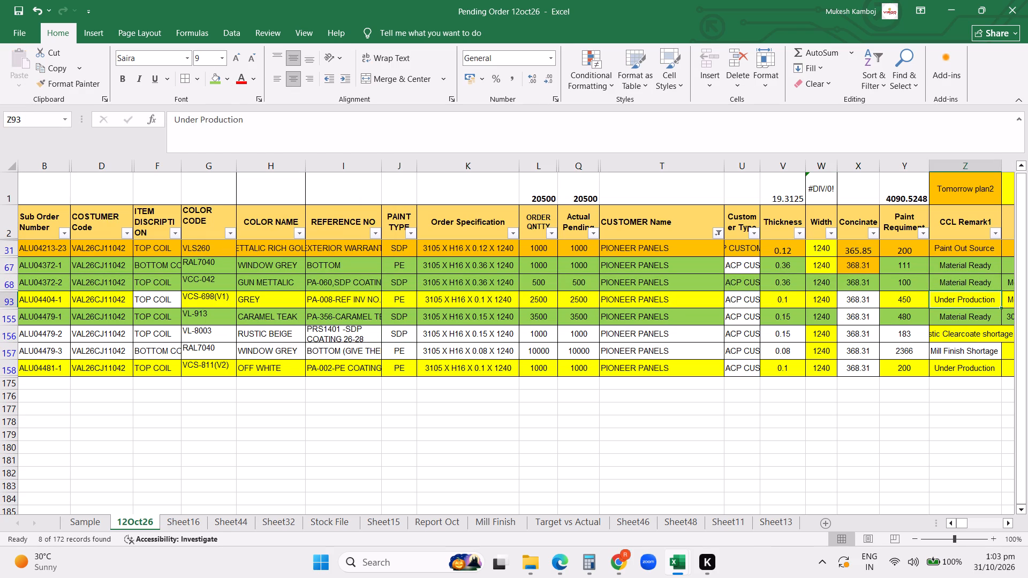
Clear the CUSTOMER Name filter so that all customers' orders are listed.
{"action": "left_click_drag", "start_coordinate": [752, 232], "coordinate": [725, 235]}
{"action": "left_click", "coordinate": [716, 228]}
{"action": "left_click", "coordinate": [650, 317]}
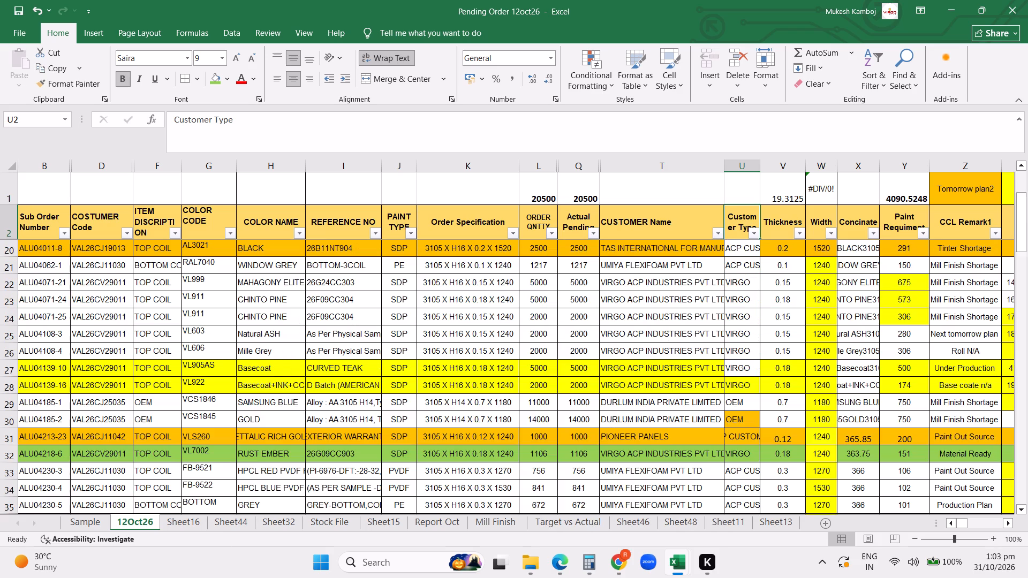
Unhide the columns between ORDER QNTTY and Actual Pending.
{"action": "left_click_drag", "start_coordinate": [549, 167], "coordinate": [566, 165]}
{"action": "right_click", "coordinate": [566, 165]}
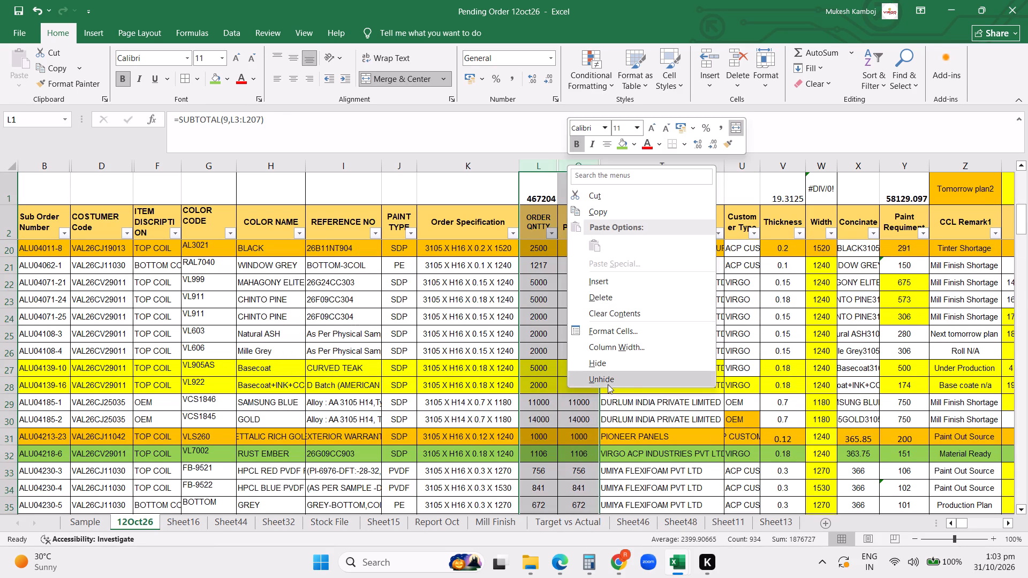
{"action": "left_click", "coordinate": [608, 384]}
{"action": "left_click", "coordinate": [607, 377]}
Hide the Aging, DISPATCH QTY and Priority columns, keeping ORDER STATUS shown.
{"action": "left_click_drag", "start_coordinate": [675, 165], "coordinate": [740, 166]}
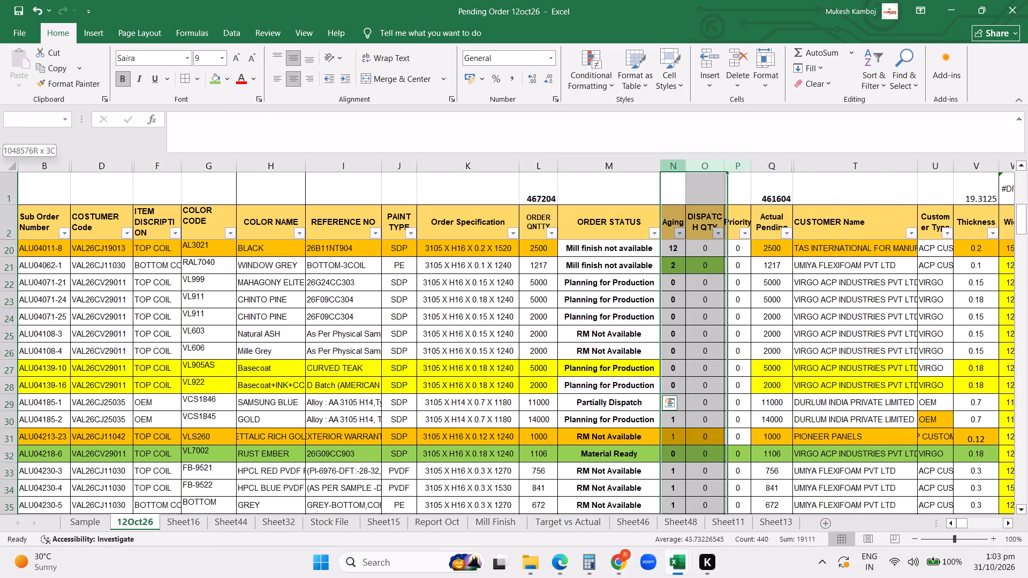
{"action": "left_click_drag", "start_coordinate": [740, 166], "coordinate": [744, 166]}
{"action": "right_click", "coordinate": [744, 166]}
{"action": "double_click", "coordinate": [776, 368]}
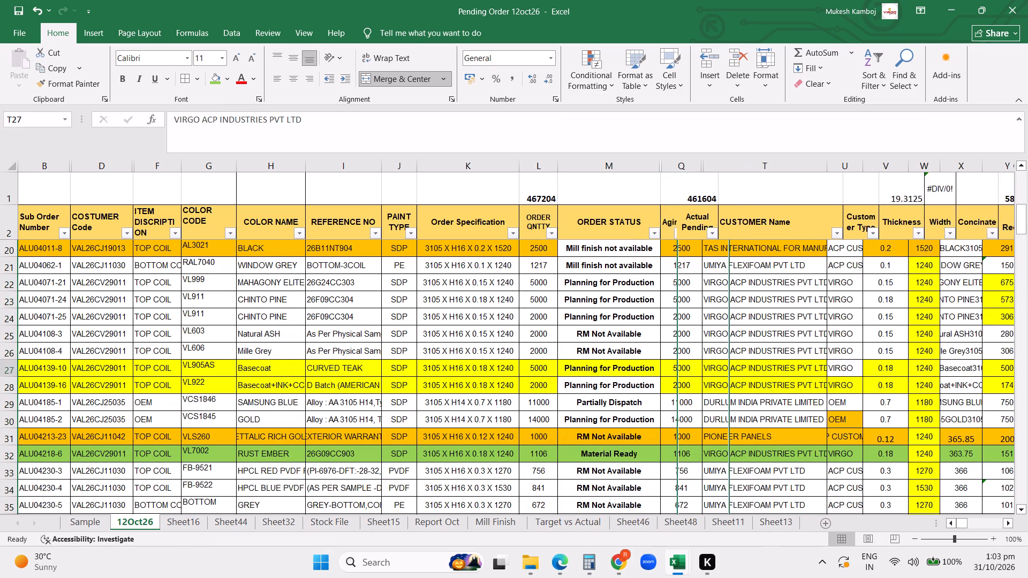
{"action": "left_click", "coordinate": [750, 359]}
{"action": "scroll", "coordinate": [743, 298], "scroll_direction": "up", "scroll_amount": 4}
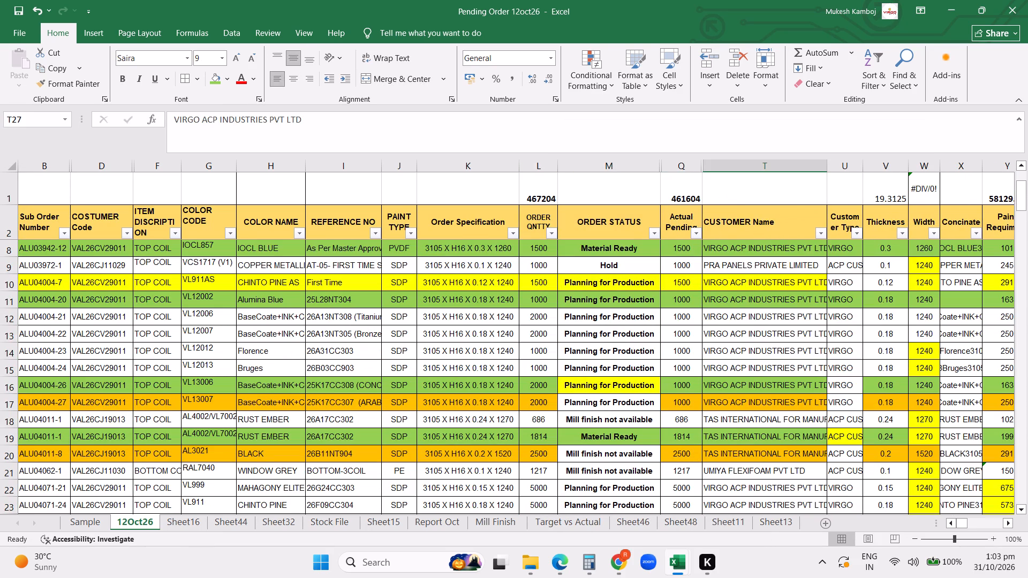
Hide the Concinate and Customer Type columns.
{"action": "left_click", "coordinate": [958, 166]}
{"action": "right_click", "coordinate": [958, 166]}
{"action": "left_click", "coordinate": [843, 365]}
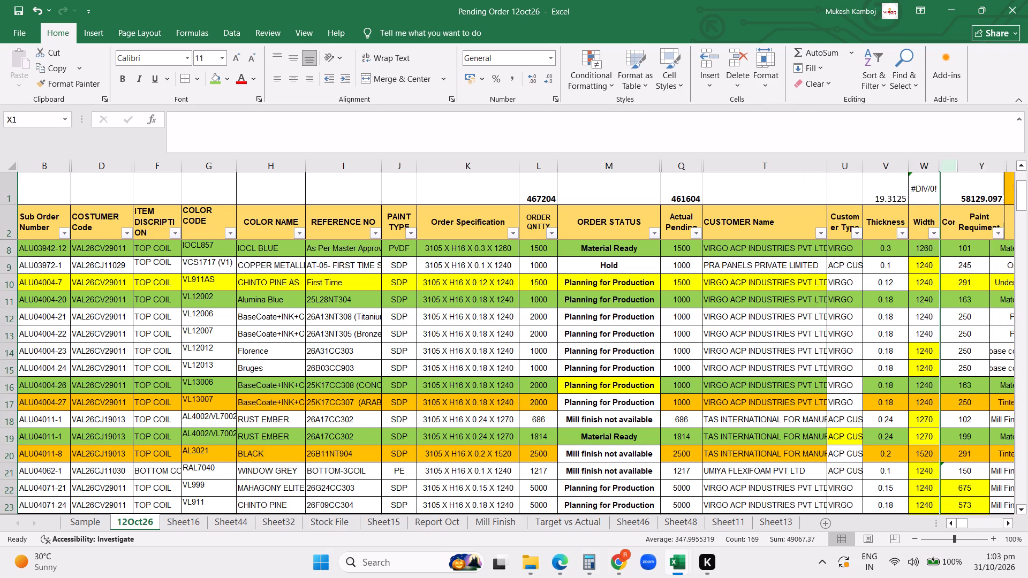
{"action": "right_click", "coordinate": [852, 168]}
{"action": "left_click", "coordinate": [773, 307]}
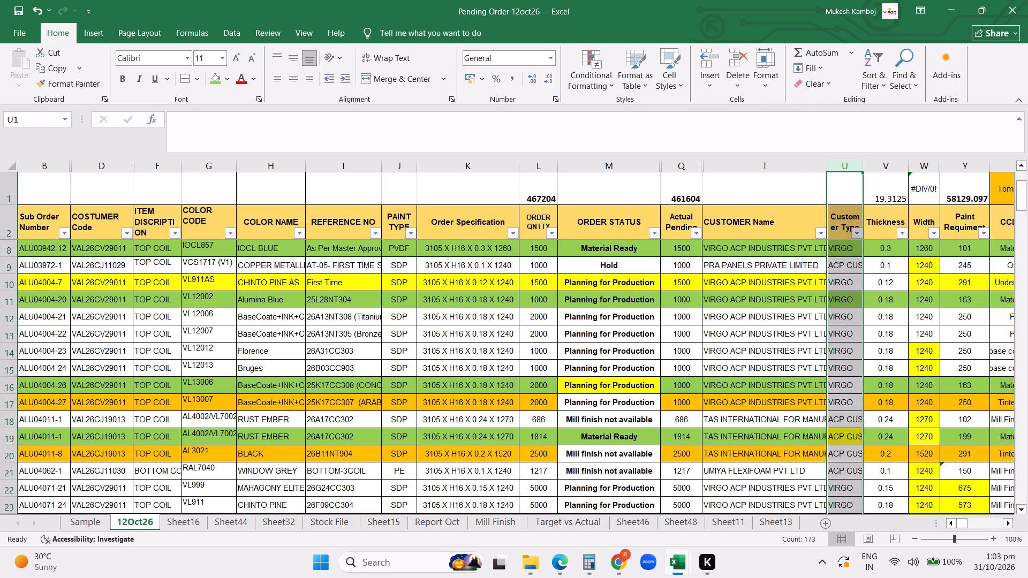
{"action": "right_click", "coordinate": [844, 173]}
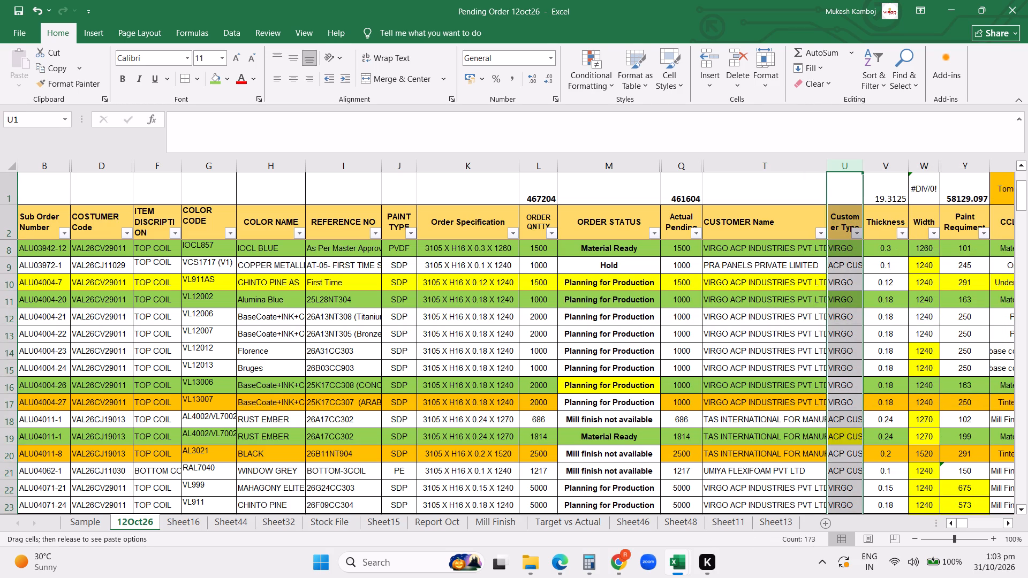
{"action": "right_click", "coordinate": [845, 170]}
{"action": "left_click", "coordinate": [867, 367]}
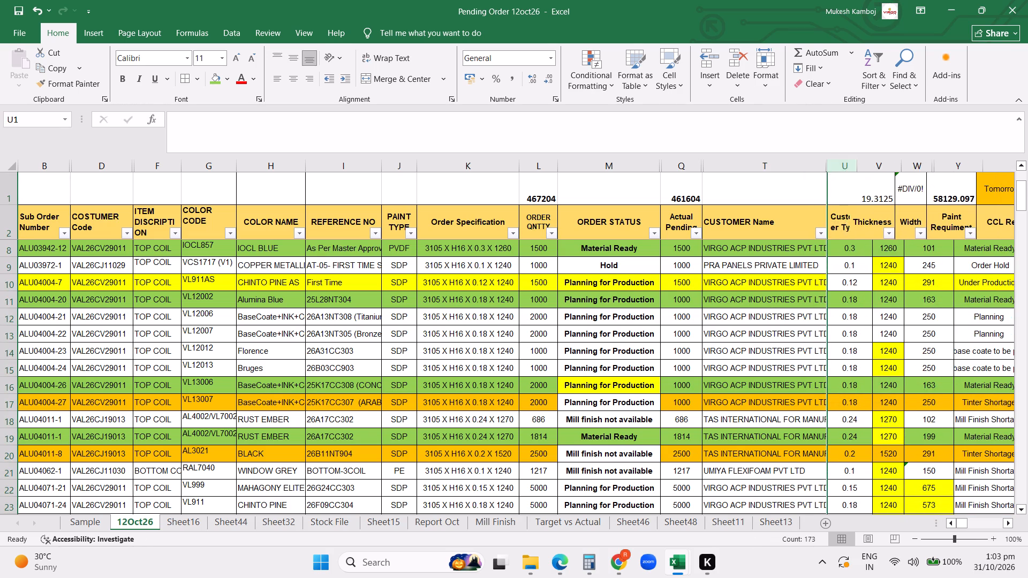
{"action": "left_click", "coordinate": [868, 367]}
Filter the CCL Remark1 column to show only Material Ready orders.
{"action": "left_click", "coordinate": [924, 299]}
{"action": "key", "text": "Right"}
{"action": "key", "text": "Right"}
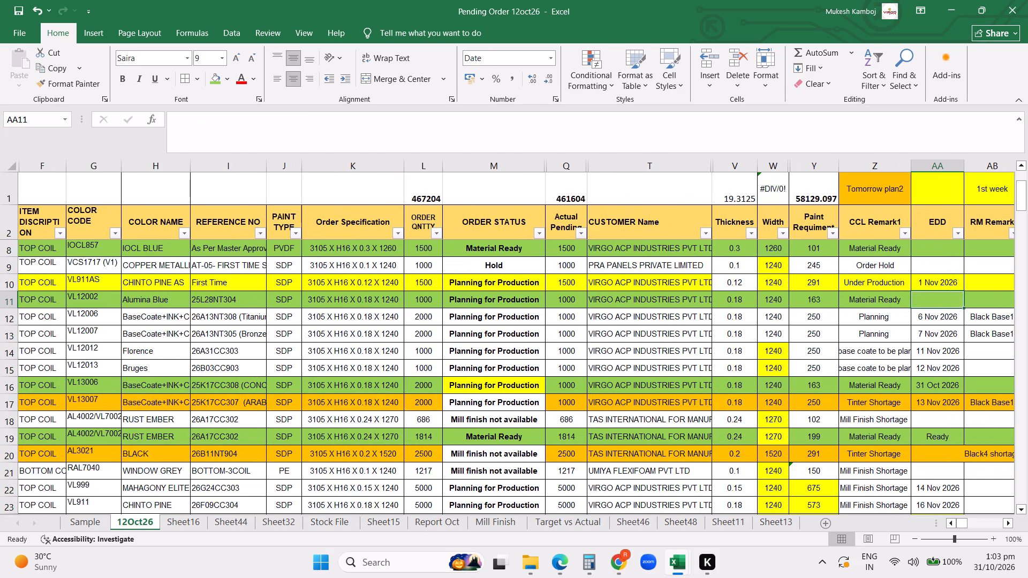
{"action": "left_click", "coordinate": [908, 234]}
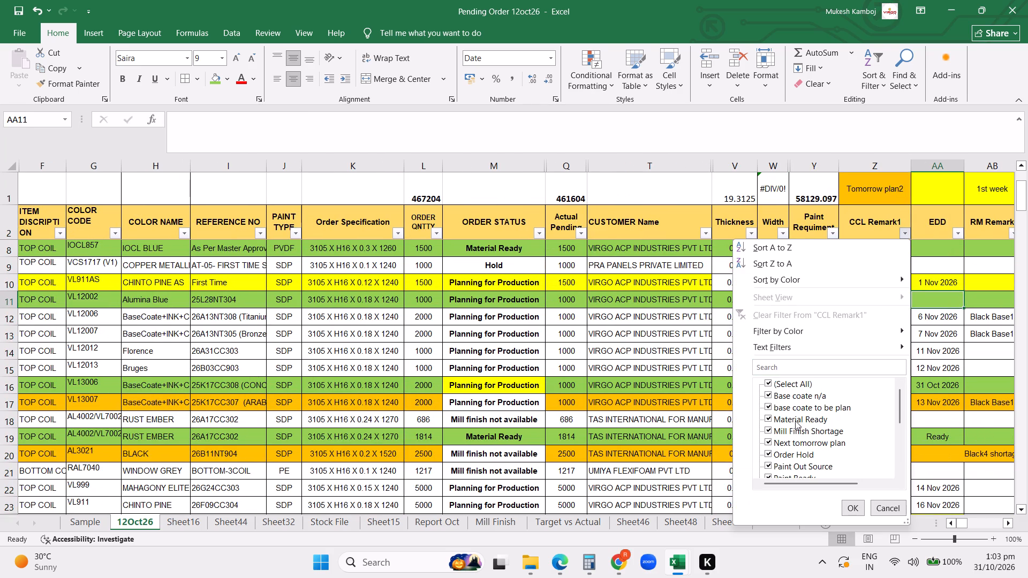
{"action": "left_click", "coordinate": [795, 421]}
{"action": "triple_click", "coordinate": [785, 383]}
{"action": "left_click", "coordinate": [785, 418]}
{"action": "left_click", "coordinate": [853, 510]}
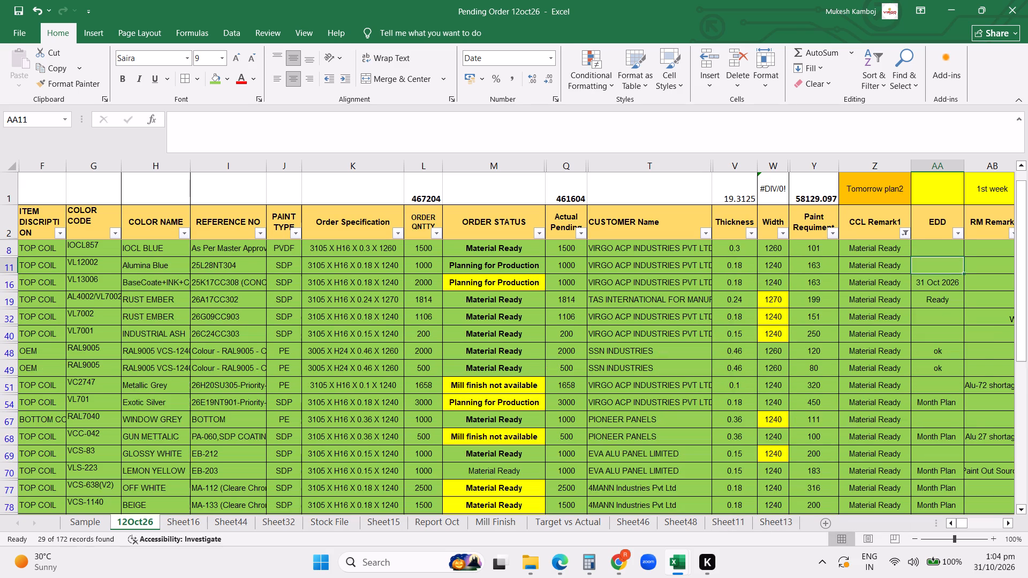
Filter the ORDER STATUS column to exclude the orders marked Material Ready.
{"action": "left_click", "coordinate": [542, 233]}
{"action": "left_click", "coordinate": [436, 397]}
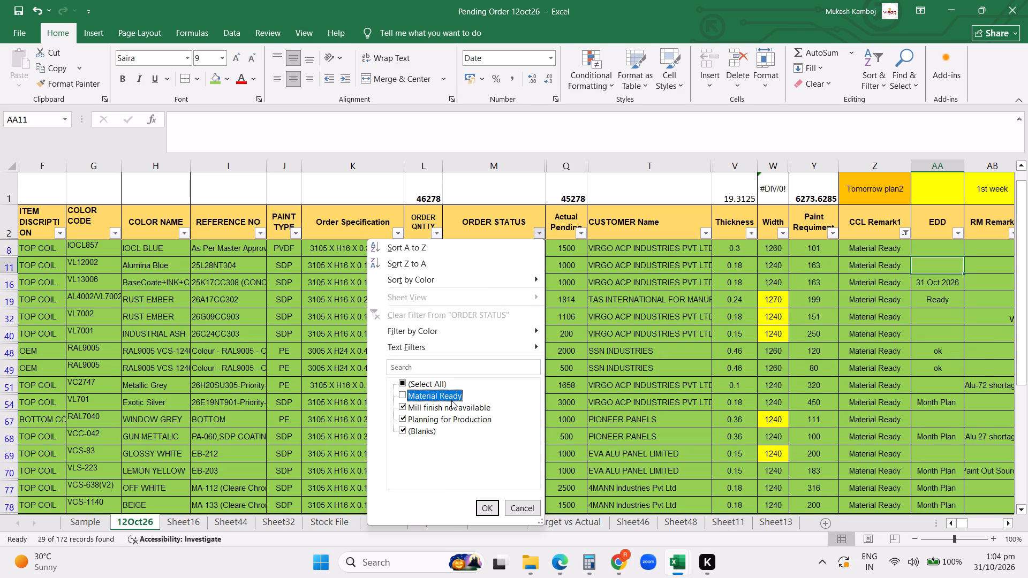
{"action": "left_click", "coordinate": [478, 506]}
{"action": "left_click", "coordinate": [508, 292]}
{"action": "key", "text": "ctrl+Left"}
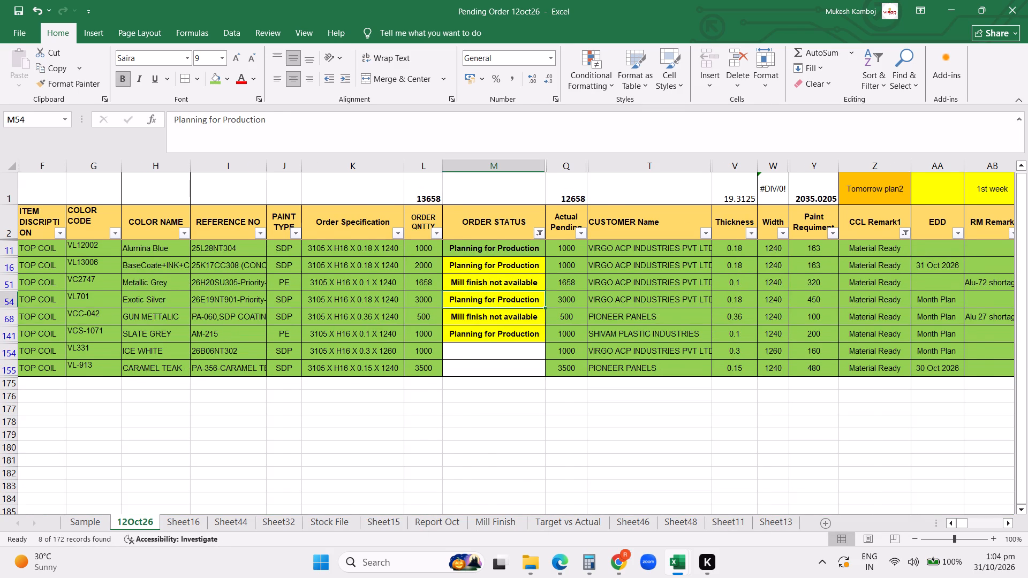
{"action": "key", "text": "ctrl+Left"}
{"action": "key", "text": "ctrl+Left"}
{"action": "scroll", "coordinate": [501, 292], "scroll_direction": "up", "scroll_amount": 10}
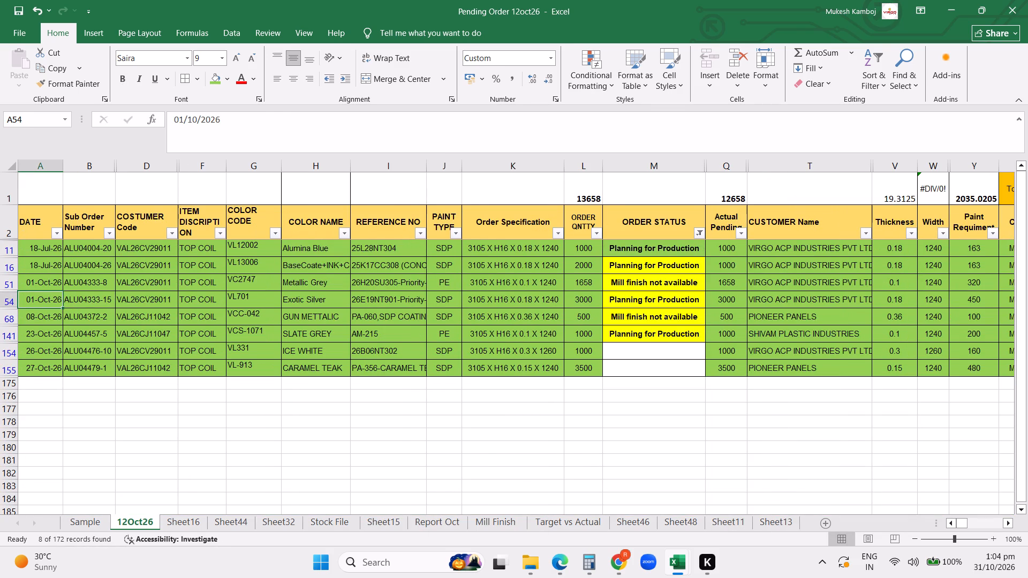
{"action": "left_click", "coordinate": [171, 234]}
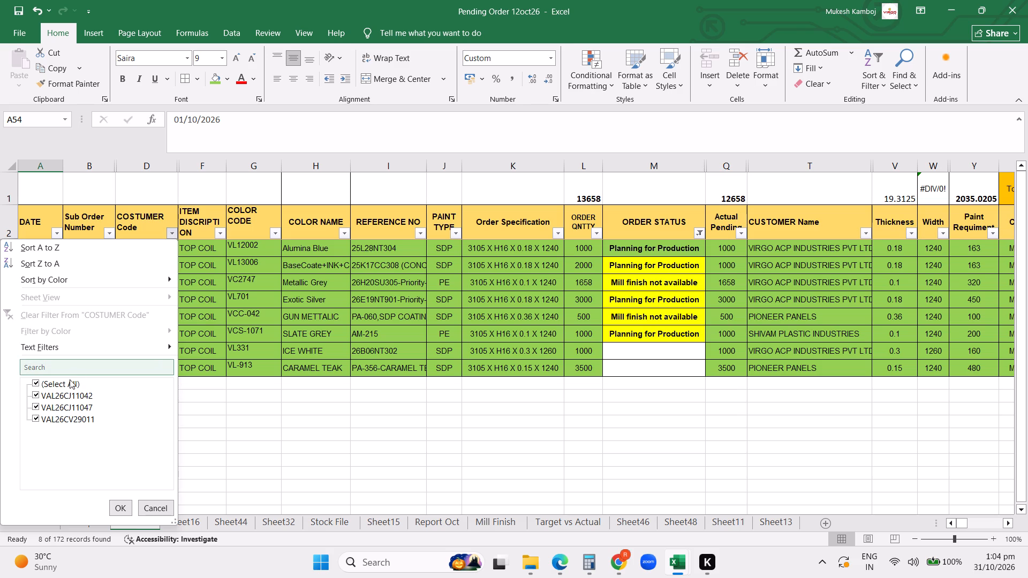
{"action": "left_click", "coordinate": [70, 379]}
{"action": "left_click", "coordinate": [69, 397]}
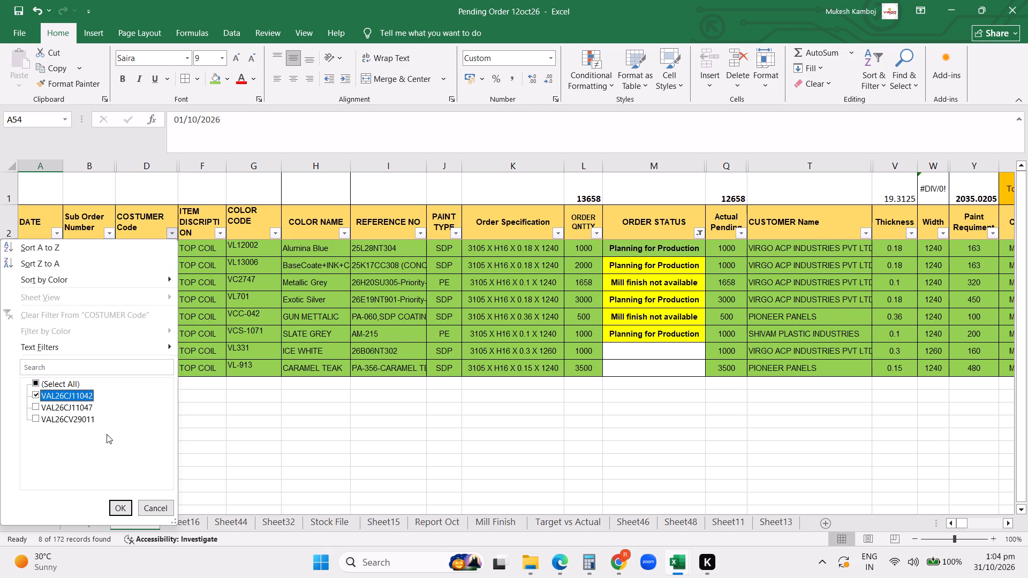
{"action": "left_click", "coordinate": [125, 499]}
{"action": "left_click", "coordinate": [126, 505]}
{"action": "scroll", "coordinate": [231, 348], "scroll_direction": "up", "scroll_amount": 4}
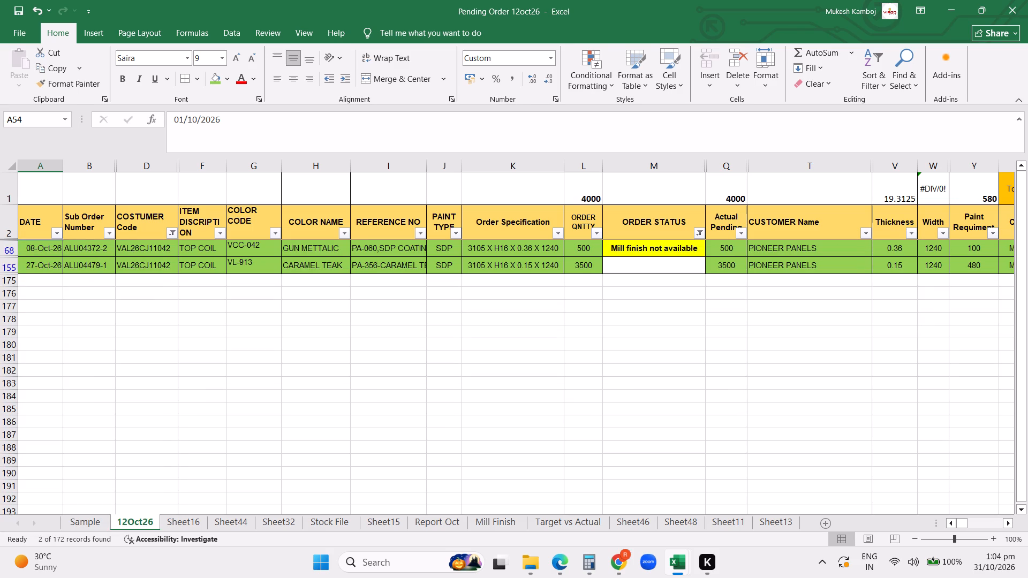
{"action": "left_click", "coordinate": [143, 248]}
{"action": "key", "text": "ctrl+c"}
{"action": "left_click_drag", "start_coordinate": [583, 542], "coordinate": [640, 577]}
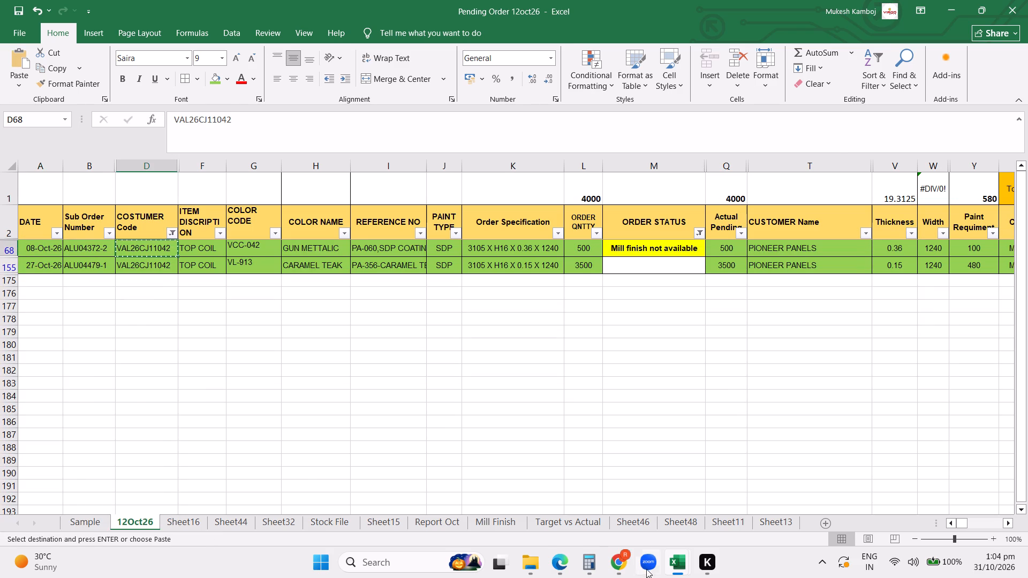
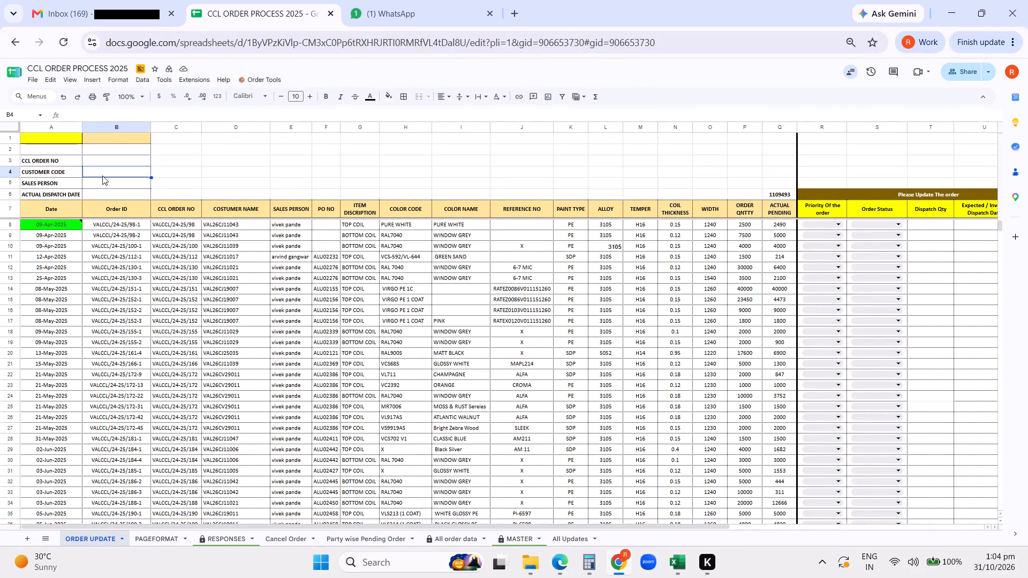
{"action": "key", "text": "ctrl+v"}
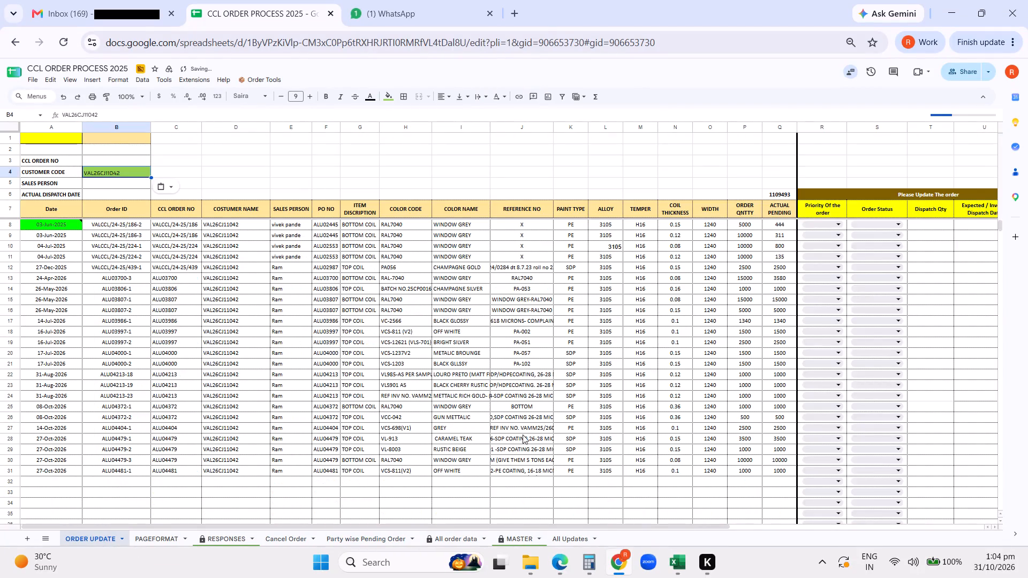
Set the Order Status of the CARAMEL TEAK order to Material Ready and the ALU04479 WINDOW GREY order to Mill finish not available.
{"action": "scroll", "coordinate": [575, 420], "scroll_direction": "up", "scroll_amount": 7}
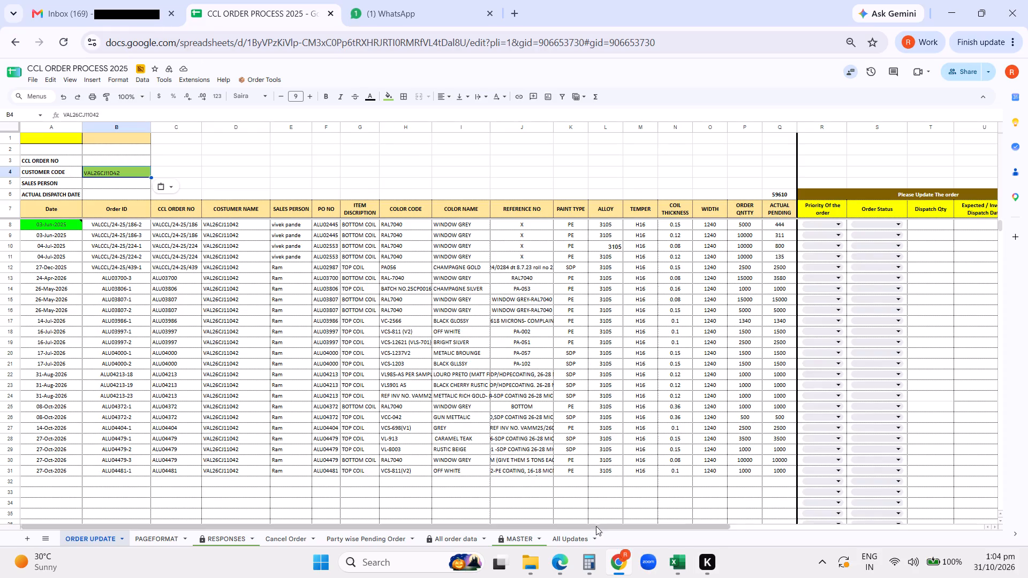
{"action": "left_click_drag", "start_coordinate": [598, 528], "coordinate": [797, 521]}
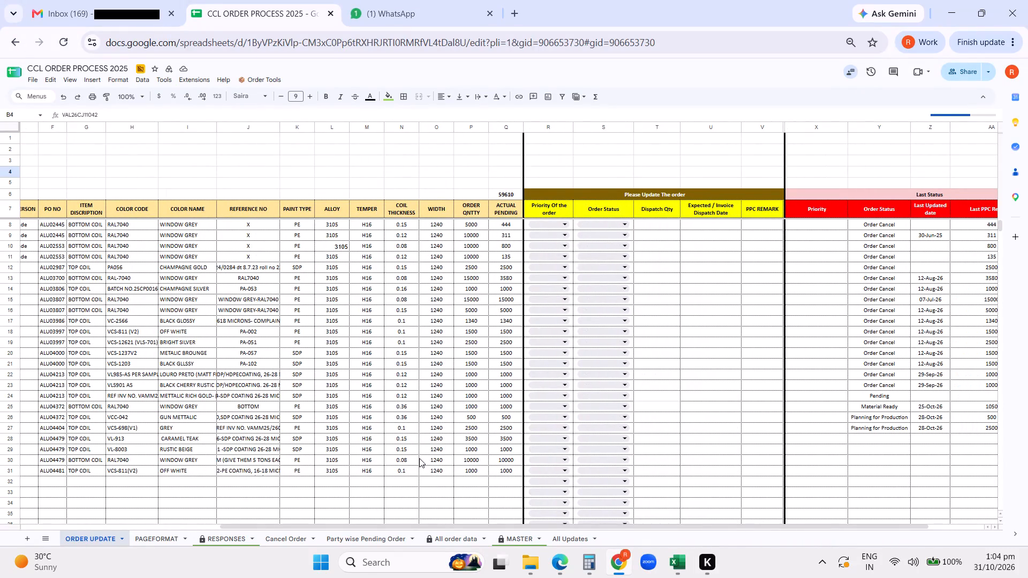
{"action": "left_click", "coordinate": [598, 433]}
{"action": "left_click", "coordinate": [599, 439]}
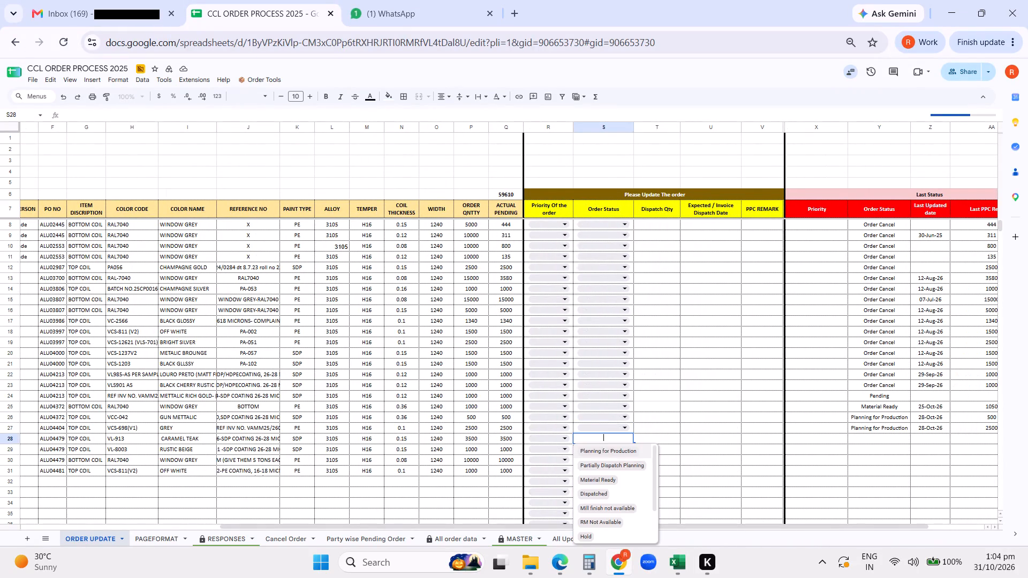
{"action": "left_click", "coordinate": [599, 481]}
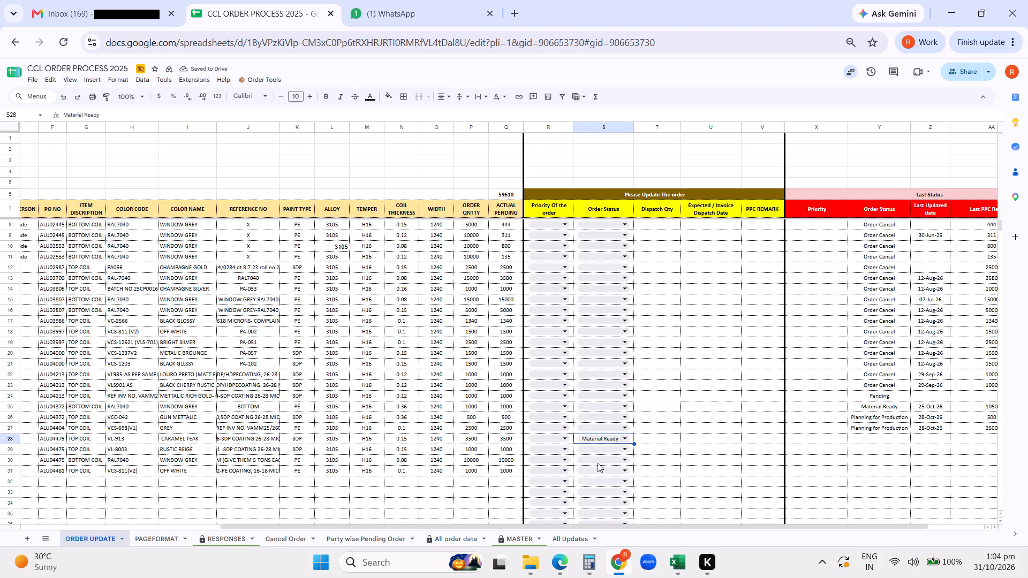
{"action": "left_click", "coordinate": [596, 457]}
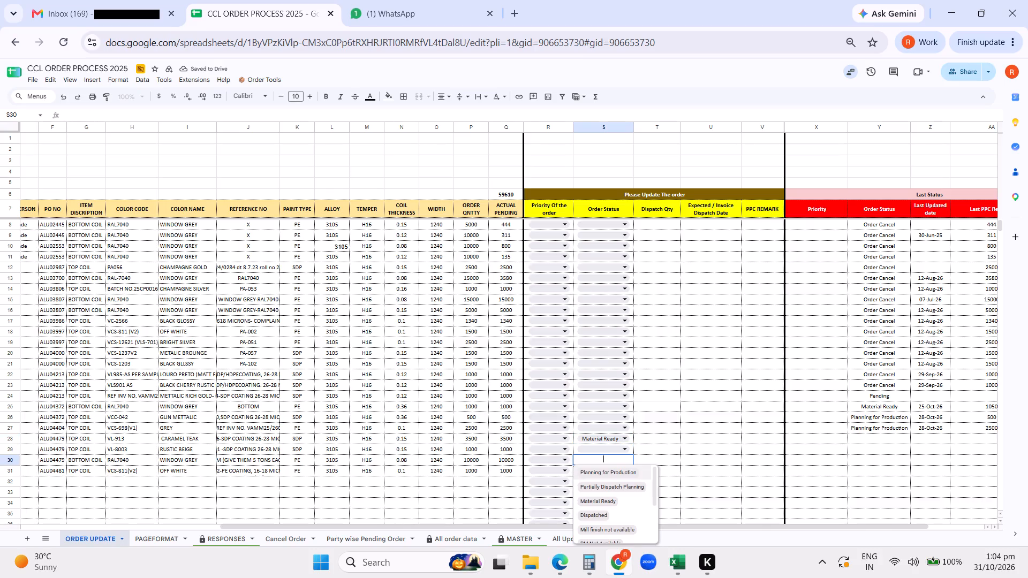
{"action": "left_click", "coordinate": [595, 529]}
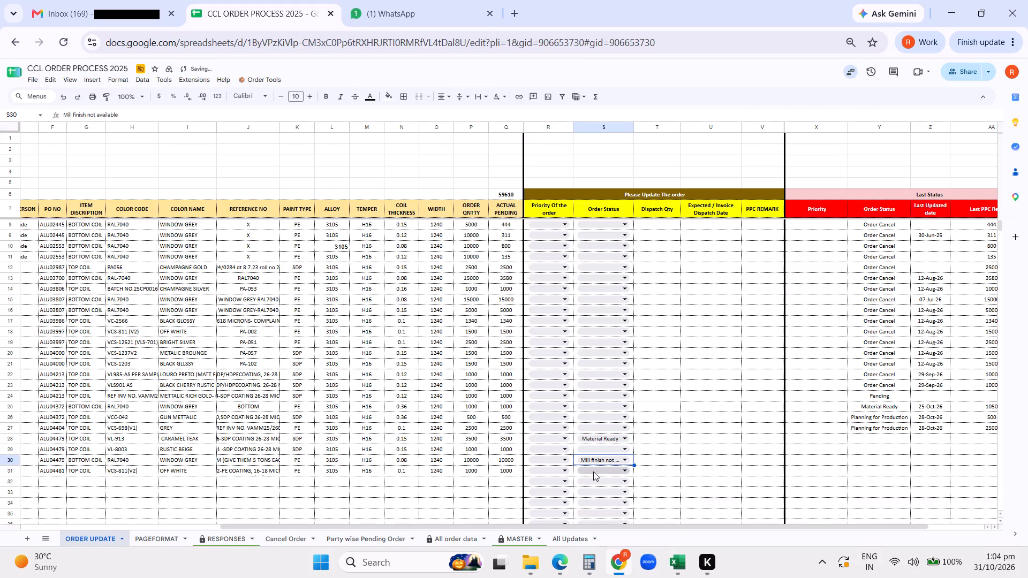
Set the Order Status of the ALU04481 OFF WHITE and RUSTIC BEIGE orders to Planning for Production.
{"action": "left_click", "coordinate": [592, 470]}
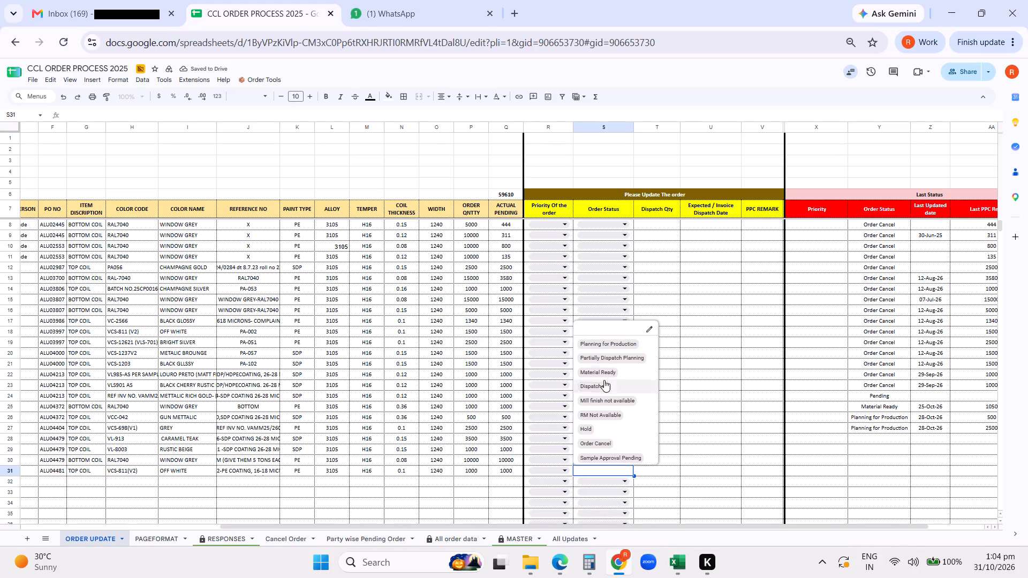
{"action": "left_click", "coordinate": [596, 340]}
{"action": "left_click", "coordinate": [605, 451]}
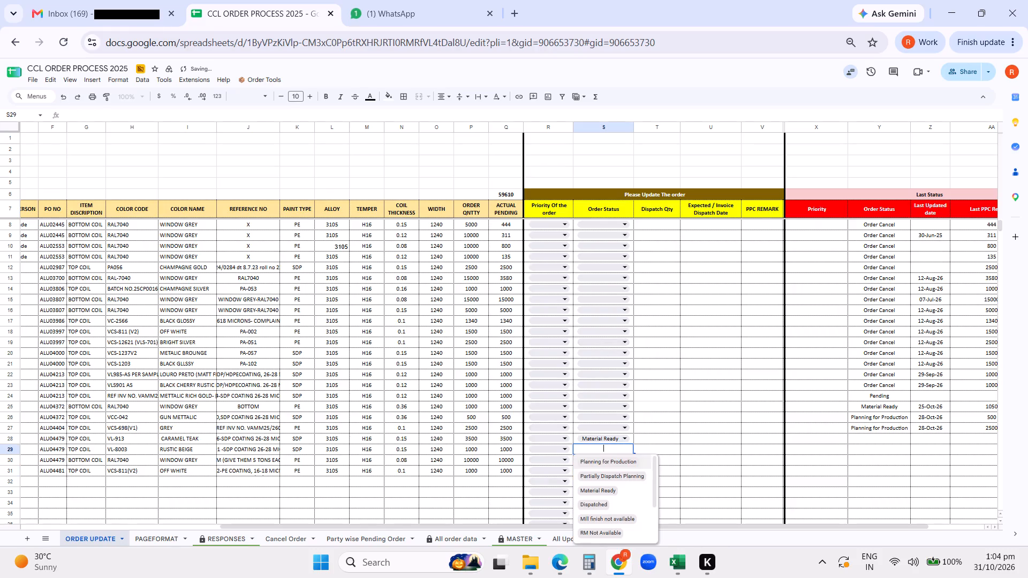
{"action": "left_click", "coordinate": [603, 461]}
Enter a Dispatch Qty of 1000 for the RUSTIC BEIGE order.
{"action": "left_click", "coordinate": [642, 446]}
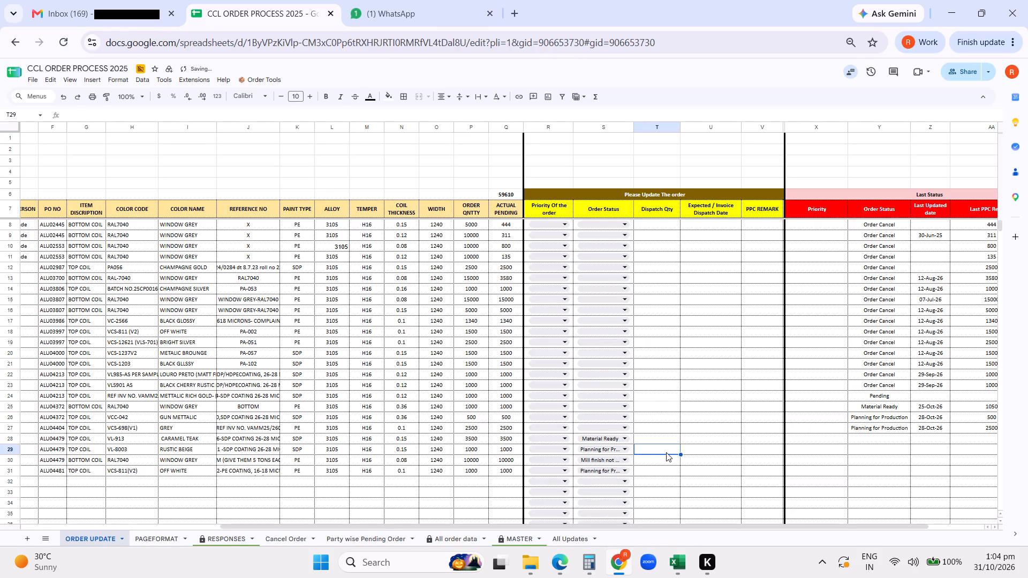
{"action": "type", "text": "1000"}
{"action": "key", "text": "Return"}
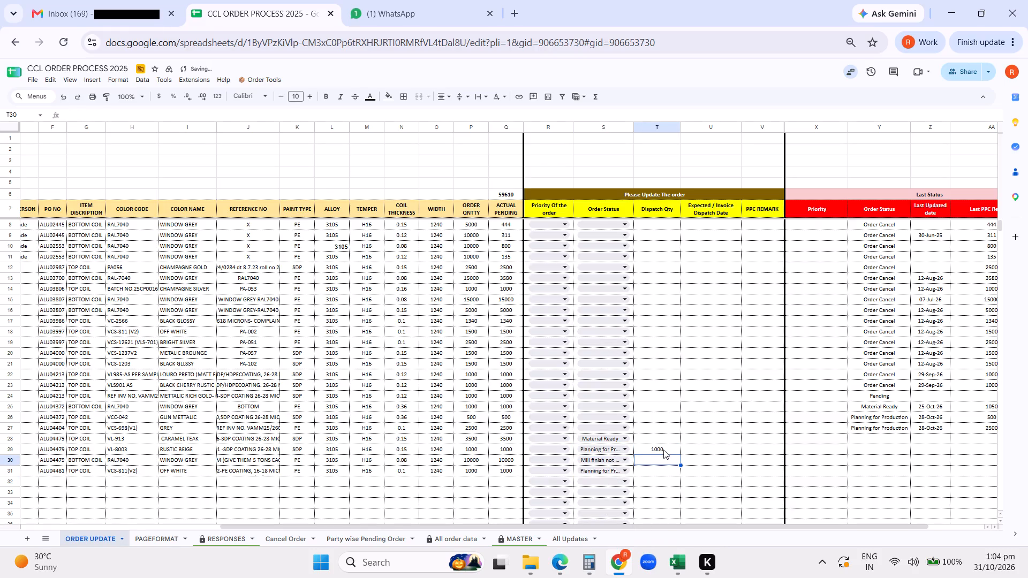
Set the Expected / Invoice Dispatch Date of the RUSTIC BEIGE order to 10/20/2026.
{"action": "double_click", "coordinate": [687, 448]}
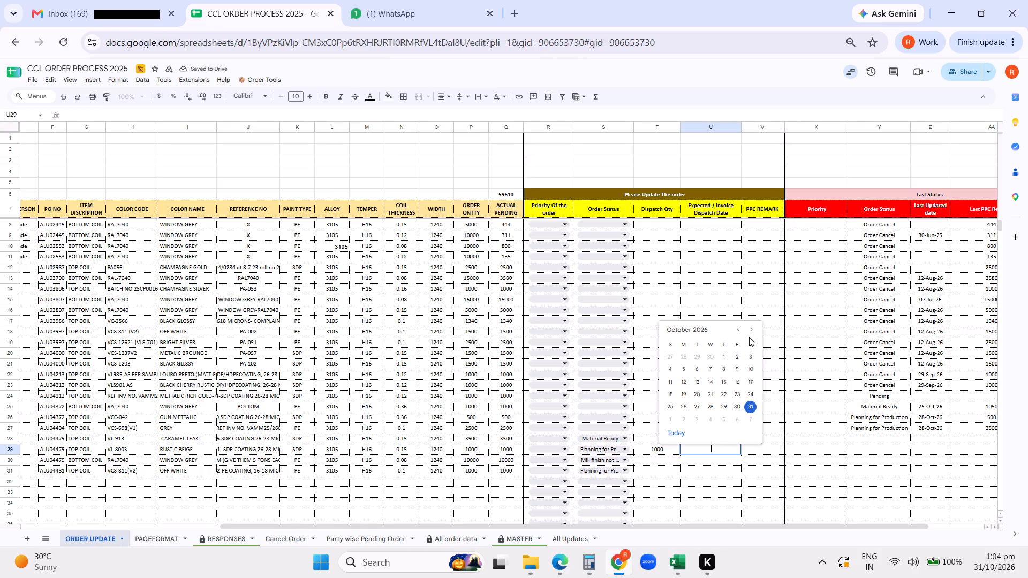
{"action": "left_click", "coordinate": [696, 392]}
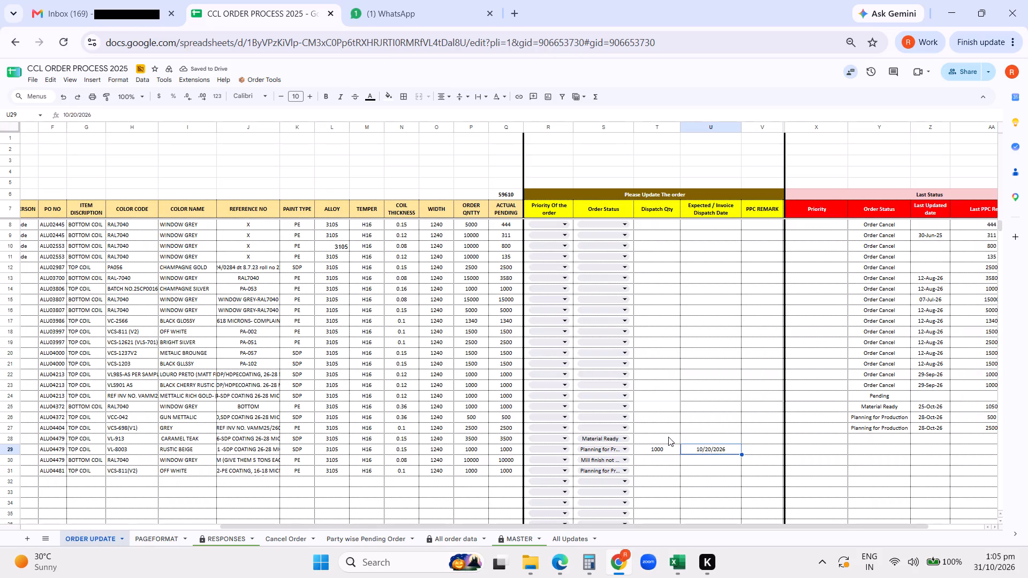
Enter Dispatch Qty 4000 and Expected / Invoice Dispatch Date 10/31/2026 for the CARAMEL TEAK order.
{"action": "left_click", "coordinate": [668, 437]}
{"action": "type", "text": "4000"}
{"action": "key", "text": "Return"}
{"action": "double_click", "coordinate": [702, 439]}
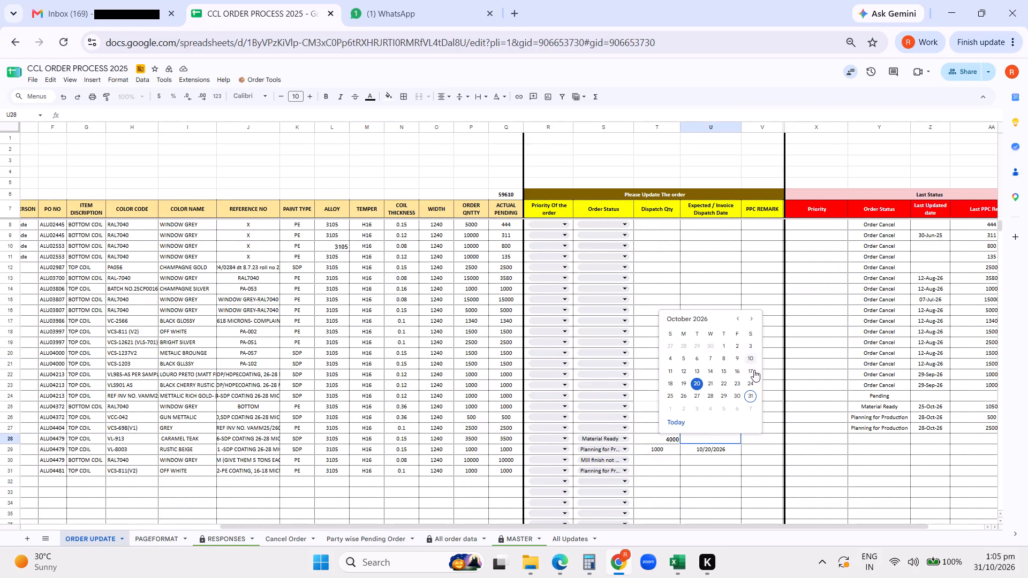
{"action": "left_click", "coordinate": [749, 398]}
Change the Expected / Invoice Dispatch Date of the RUSTIC BEIGE order to 11/20/2026.
{"action": "double_click", "coordinate": [706, 450]}
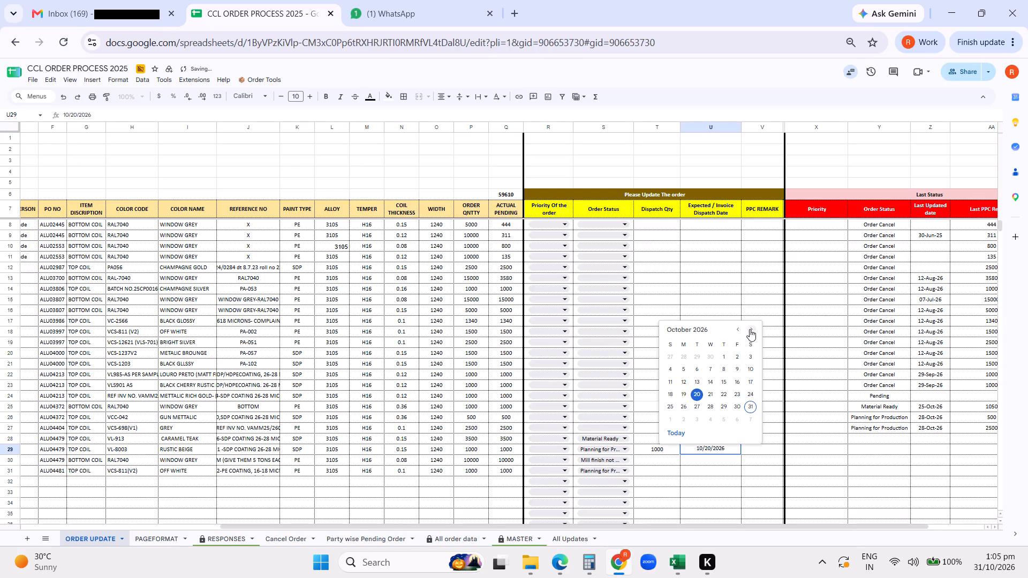
{"action": "left_click", "coordinate": [750, 329]}
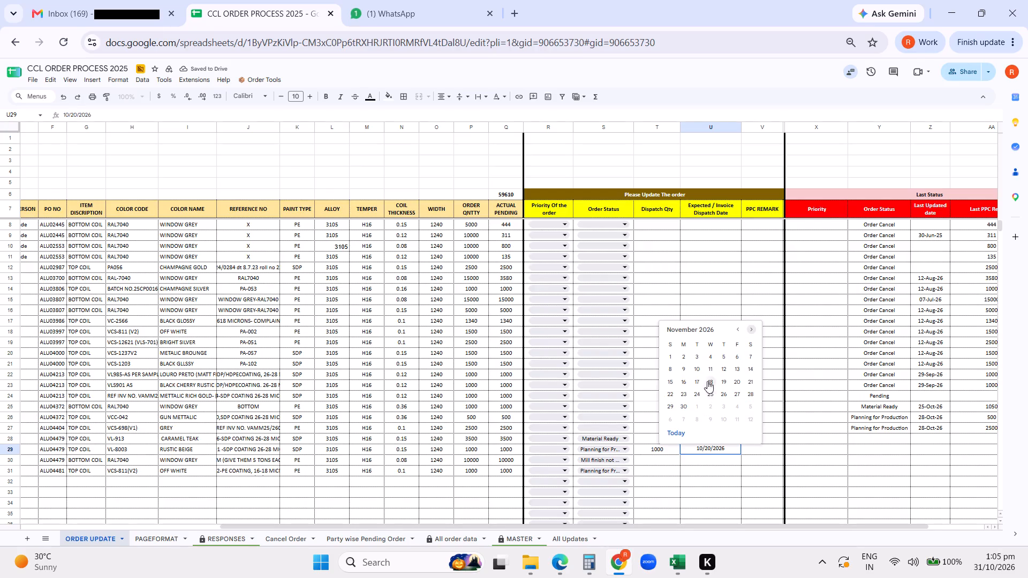
{"action": "left_click", "coordinate": [740, 379]}
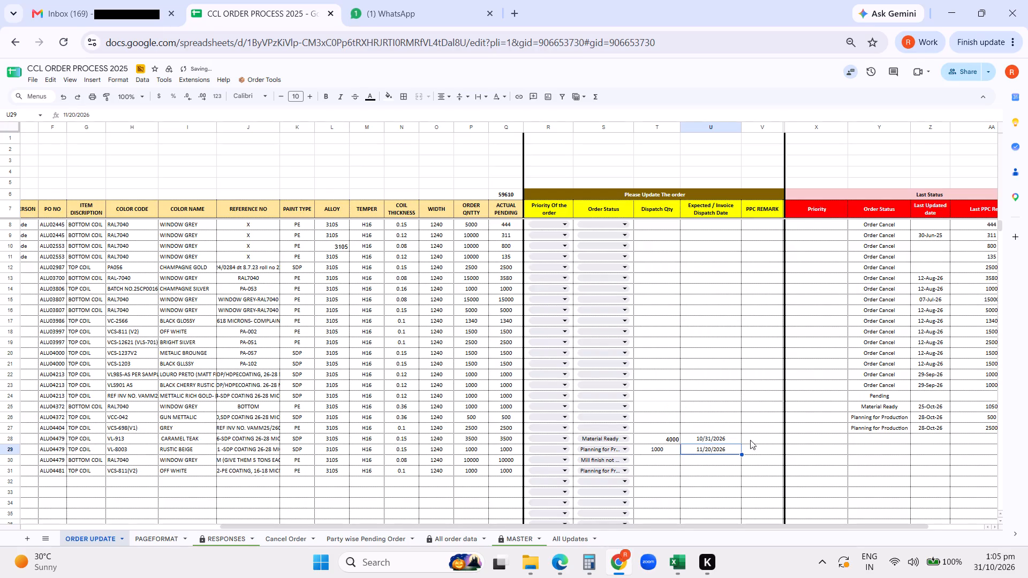
Set the Expected / Invoice Dispatch Date to 11/25/2026 for ALU04479 WINDOW GREY and 11/5/2026 for ALU04481 OFF WHITE.
{"action": "double_click", "coordinate": [711, 460]}
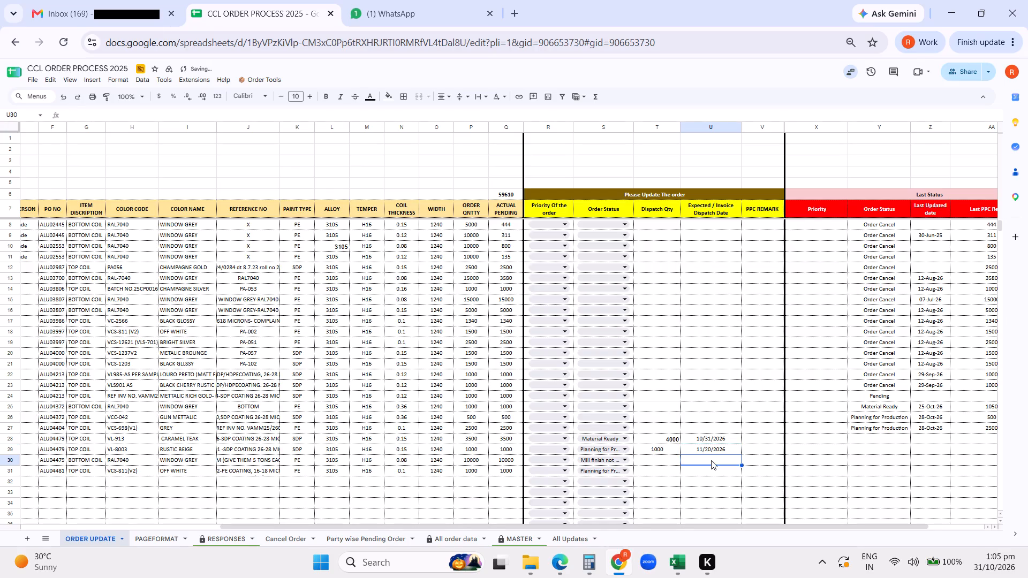
{"action": "left_click", "coordinate": [709, 402]}
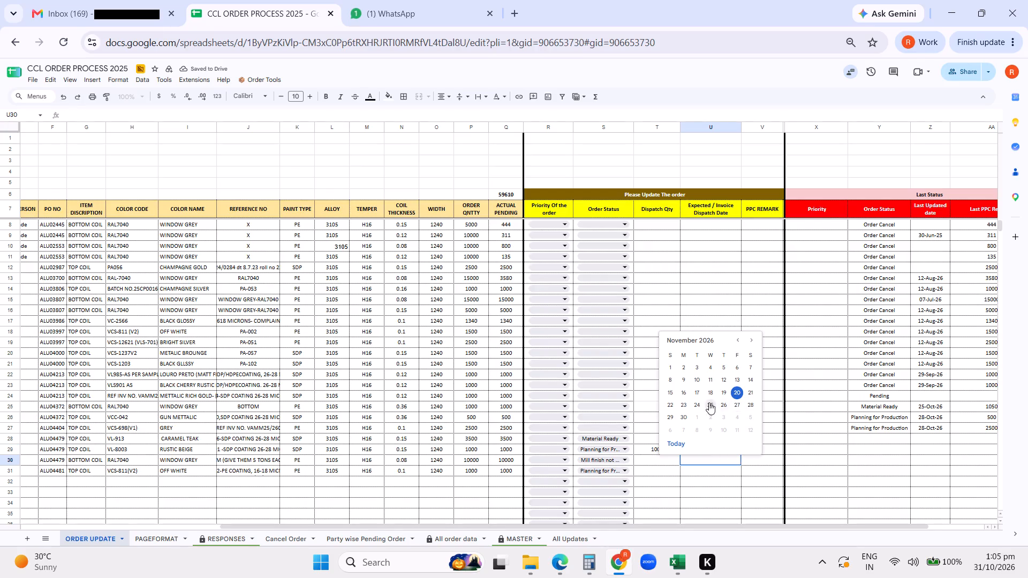
{"action": "double_click", "coordinate": [700, 471]}
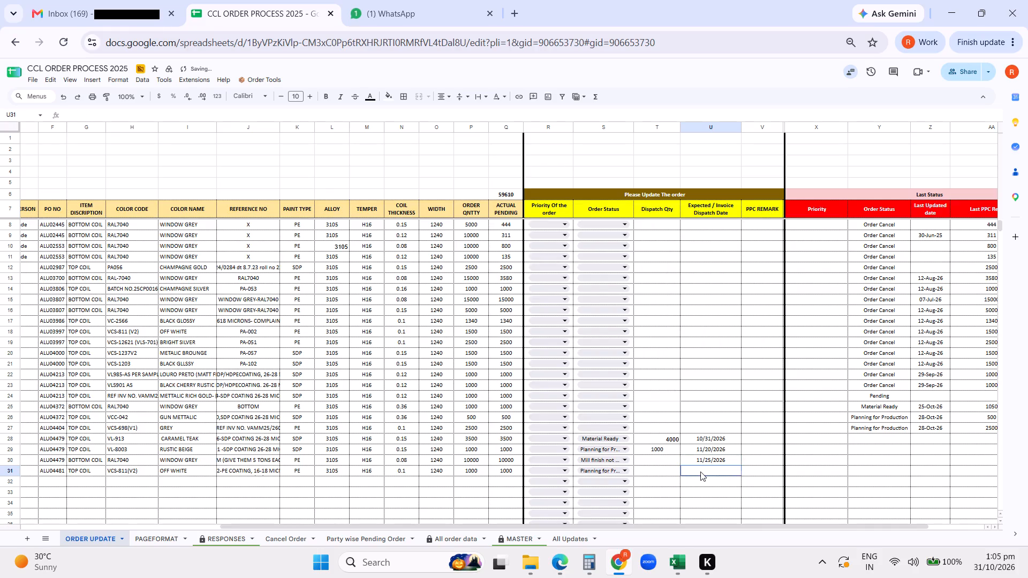
{"action": "left_click", "coordinate": [725, 377]}
Enter a Dispatch Qty of 10000 for the ALU04479 WINDOW GREY order and 1000 for the ALU04481 OFF WHITE order.
{"action": "left_click", "coordinate": [663, 458]}
{"action": "type", "text": "10000"}
{"action": "key", "text": "Return"}
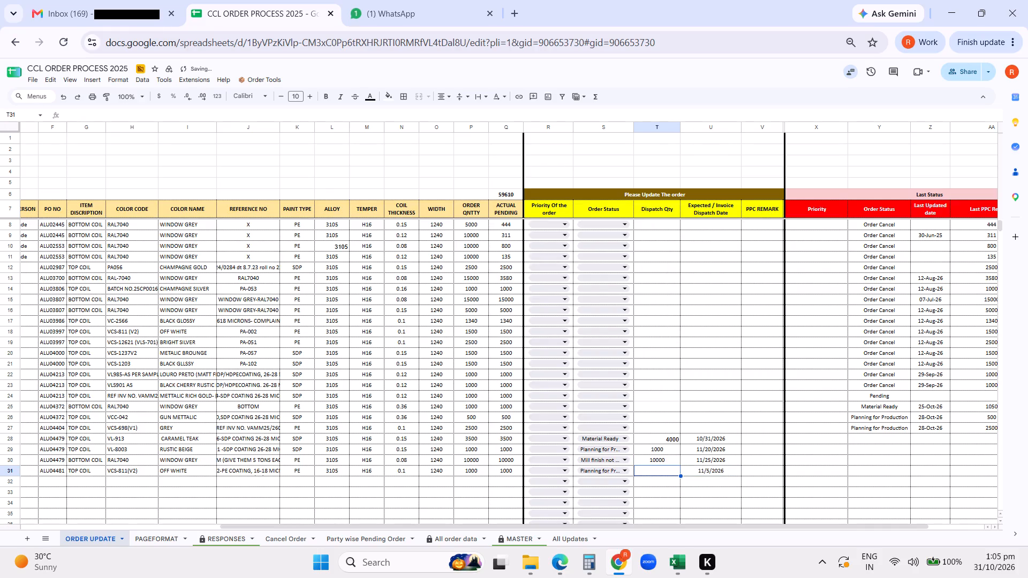
{"action": "type", "text": "1000"}
{"action": "key", "text": "Return"}
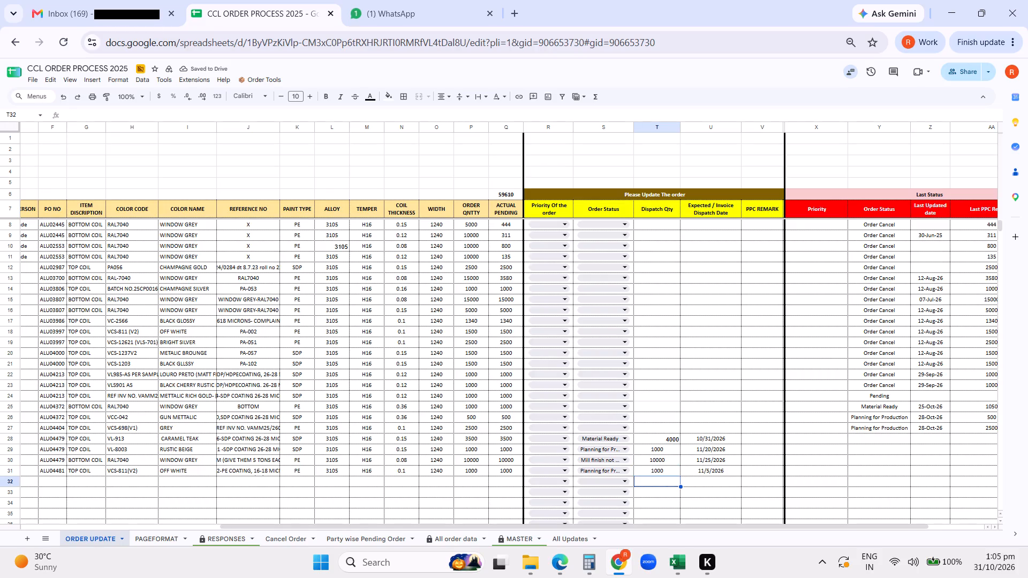
Update the GUN METTALIC order with status Material Ready, Dispatch Qty 671 and Expected / Invoice Dispatch Date 10/31/2026.
{"action": "left_click", "coordinate": [609, 417]}
{"action": "left_click", "coordinate": [603, 459]}
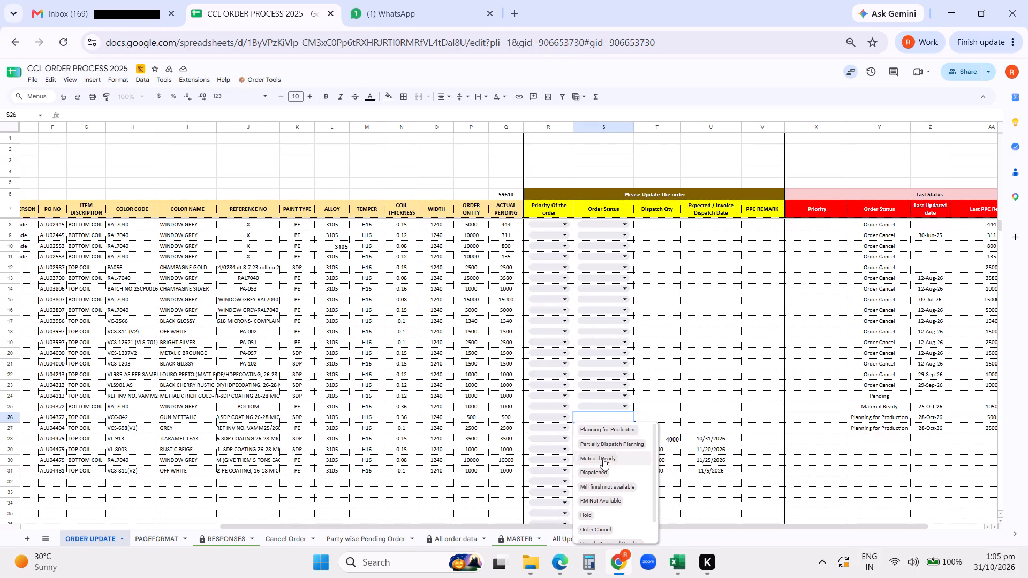
{"action": "left_click", "coordinate": [659, 415]}
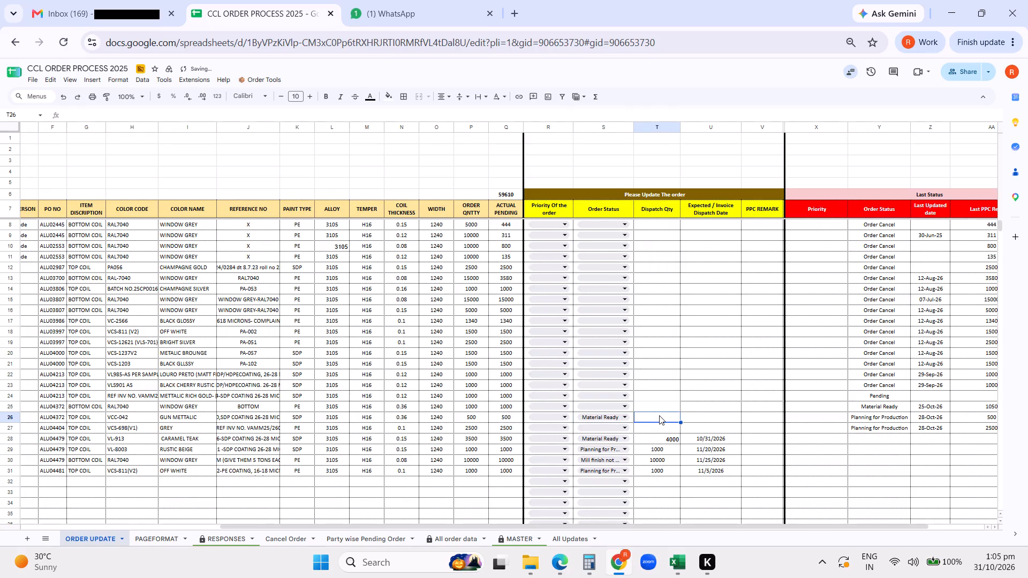
{"action": "type", "text": "671"}
{"action": "key", "text": "Tab"}
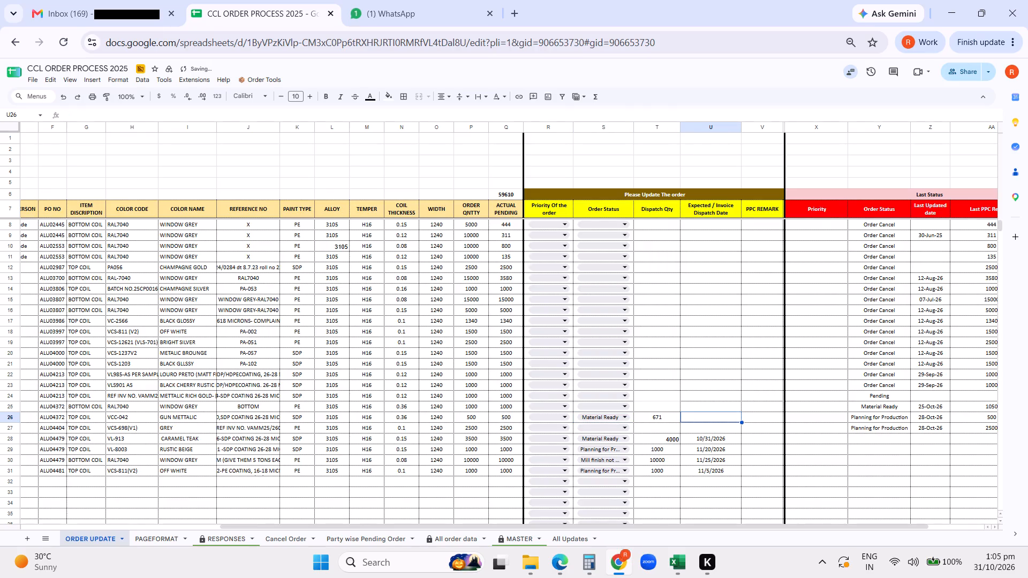
{"action": "double_click", "coordinate": [695, 417]}
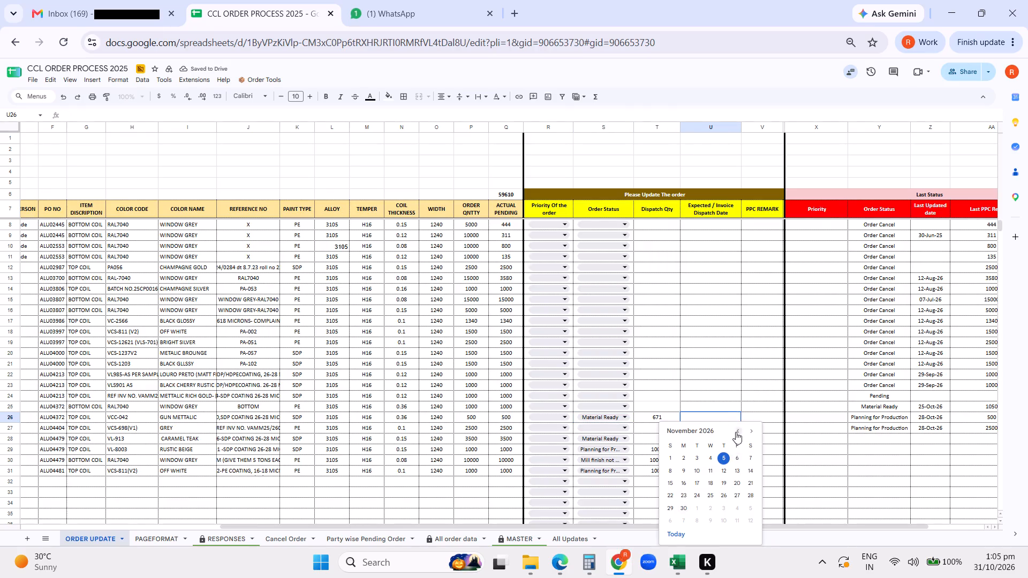
{"action": "left_click", "coordinate": [736, 432]}
{"action": "left_click", "coordinate": [749, 511]}
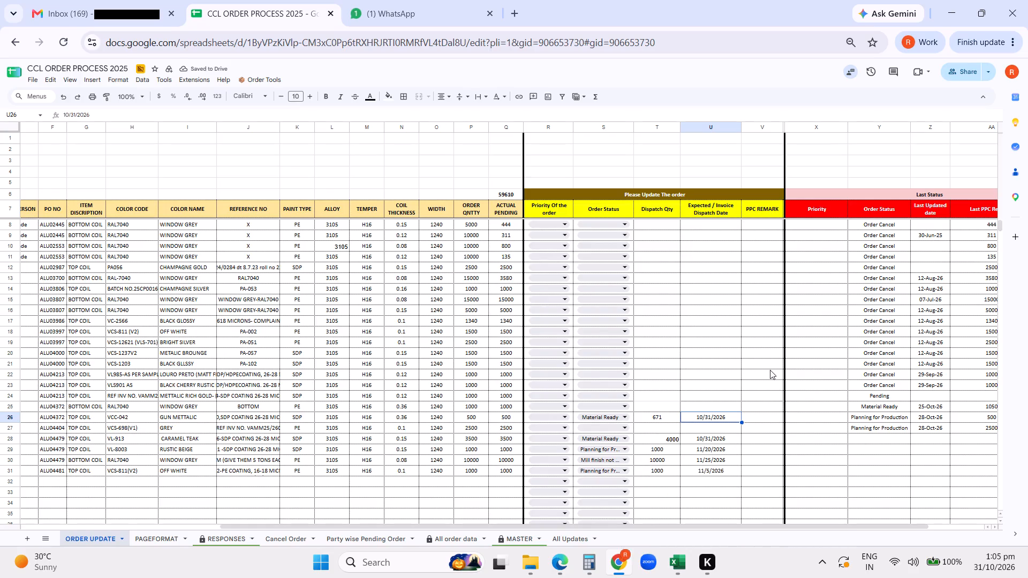
Update the ALU04404 GREY order with status Planning for Production, Dispatch Qty 2500 and Expected / Invoice Dispatch Date 11/4/2026.
{"action": "left_click", "coordinate": [611, 428]}
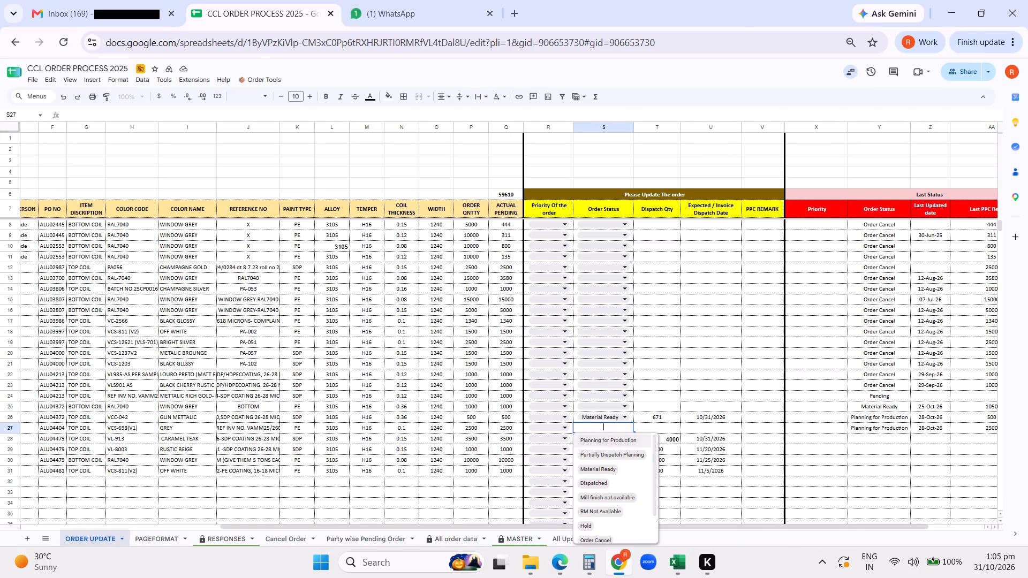
{"action": "left_click", "coordinate": [606, 441]}
{"action": "left_click", "coordinate": [657, 430]}
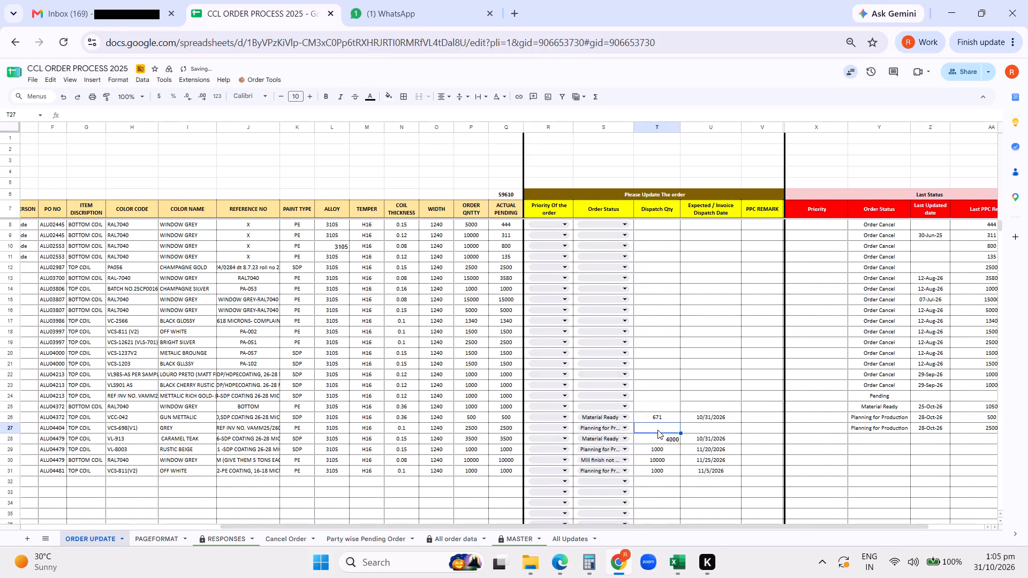
{"action": "type", "text": "2500"}
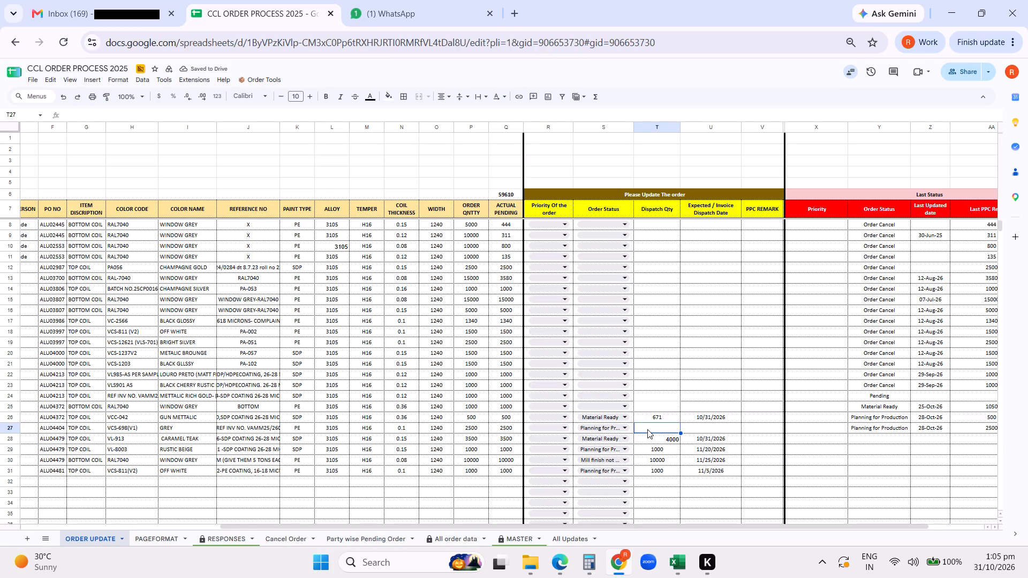
{"action": "triple_click", "coordinate": [647, 429]}
{"action": "left_click", "coordinate": [645, 436]}
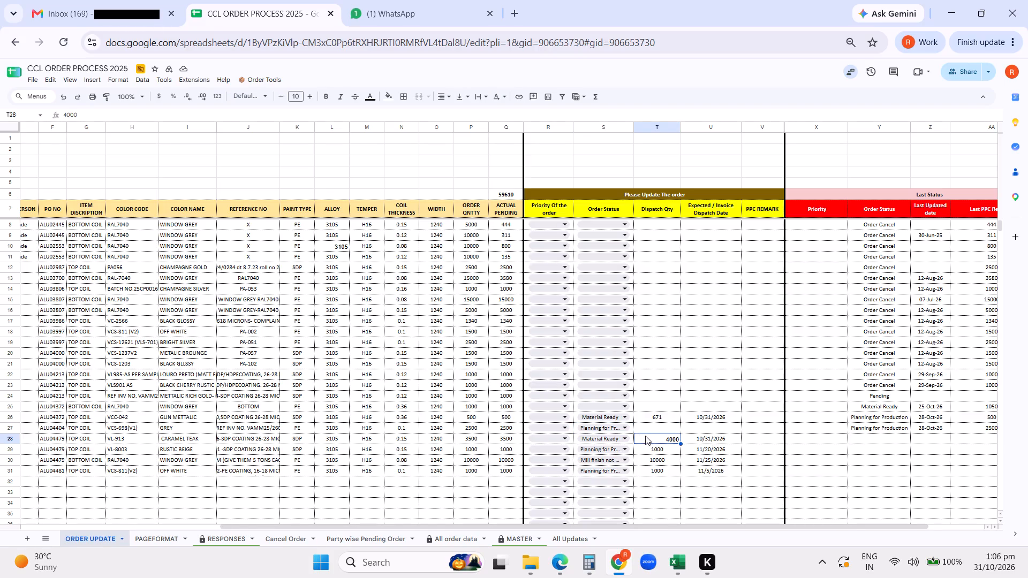
{"action": "double_click", "coordinate": [647, 426]}
{"action": "type", "text": "25000"}
{"action": "key", "text": "BackSpace"}
{"action": "key", "text": "Return"}
{"action": "double_click", "coordinate": [699, 431]}
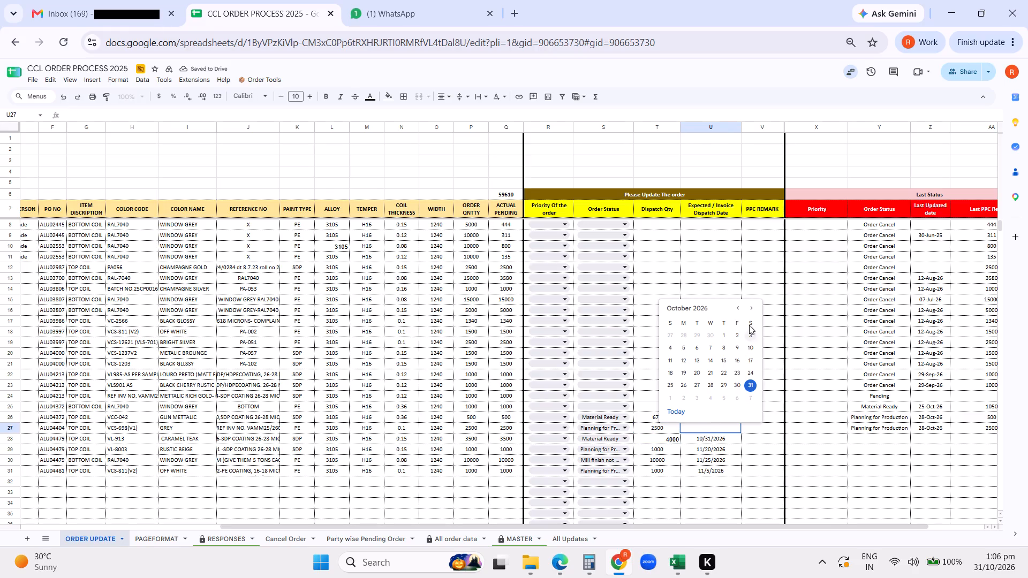
{"action": "left_click", "coordinate": [750, 307]}
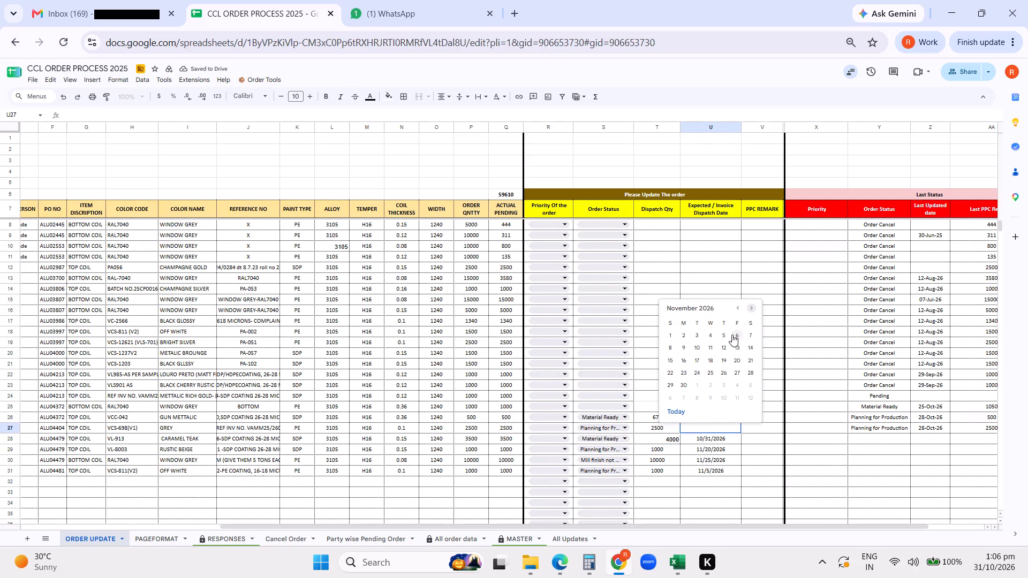
{"action": "left_click", "coordinate": [709, 334]}
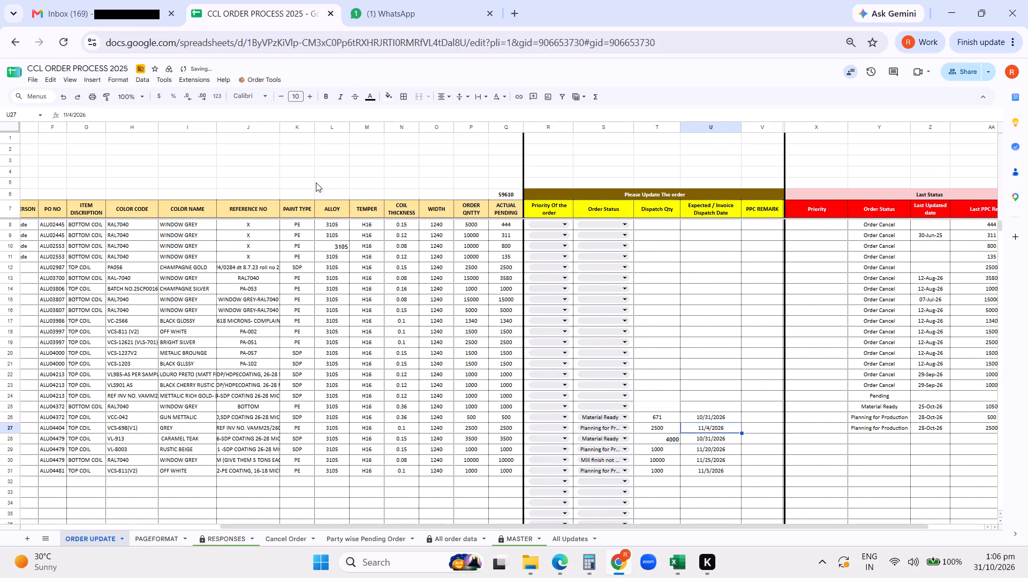
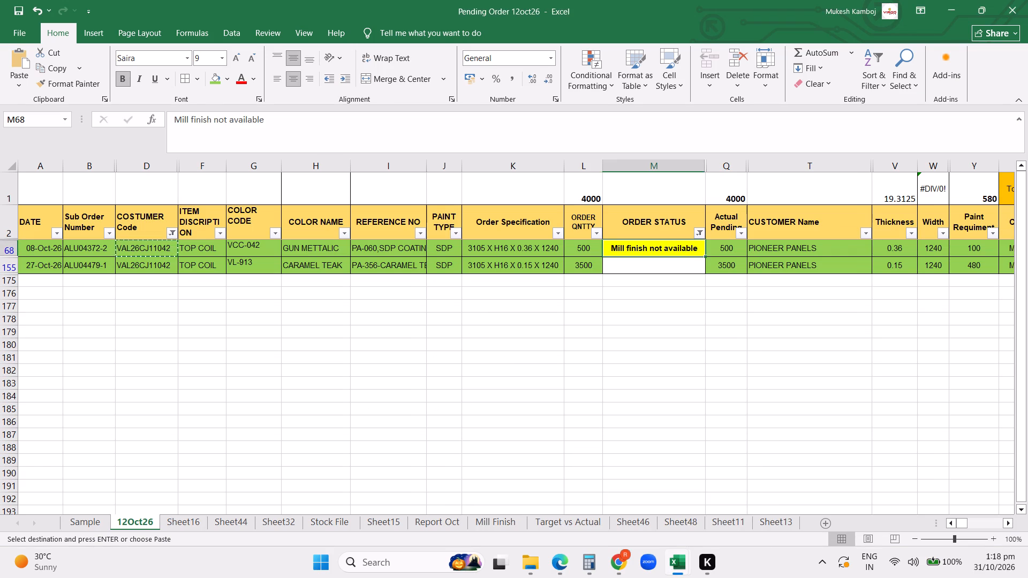
Set the ORDER STATUS to Material Ready for the PIONEER PANELS orders ALU04372-2 GUN METTALIC and ALU04479-1 CARAMEL TEAK.
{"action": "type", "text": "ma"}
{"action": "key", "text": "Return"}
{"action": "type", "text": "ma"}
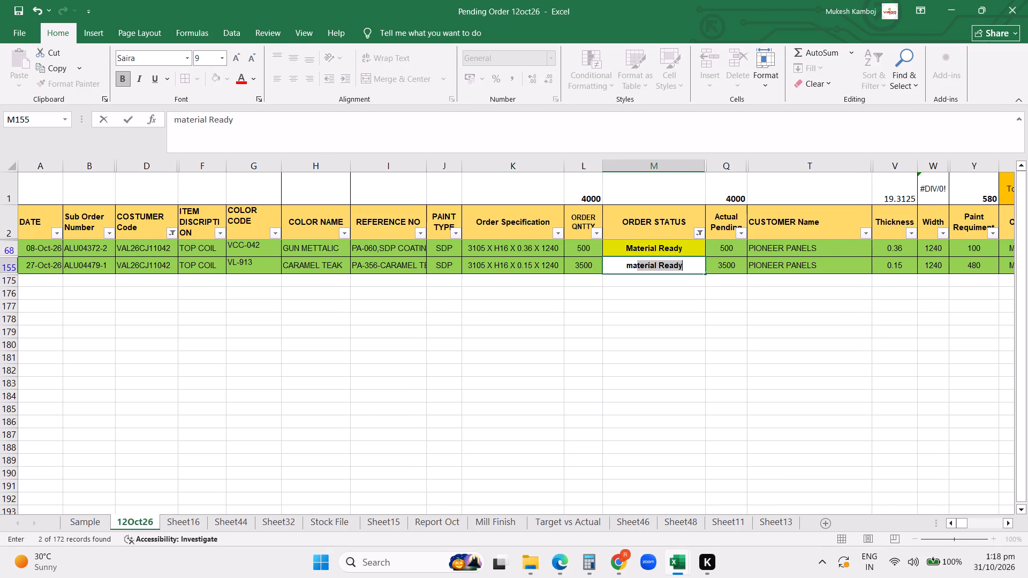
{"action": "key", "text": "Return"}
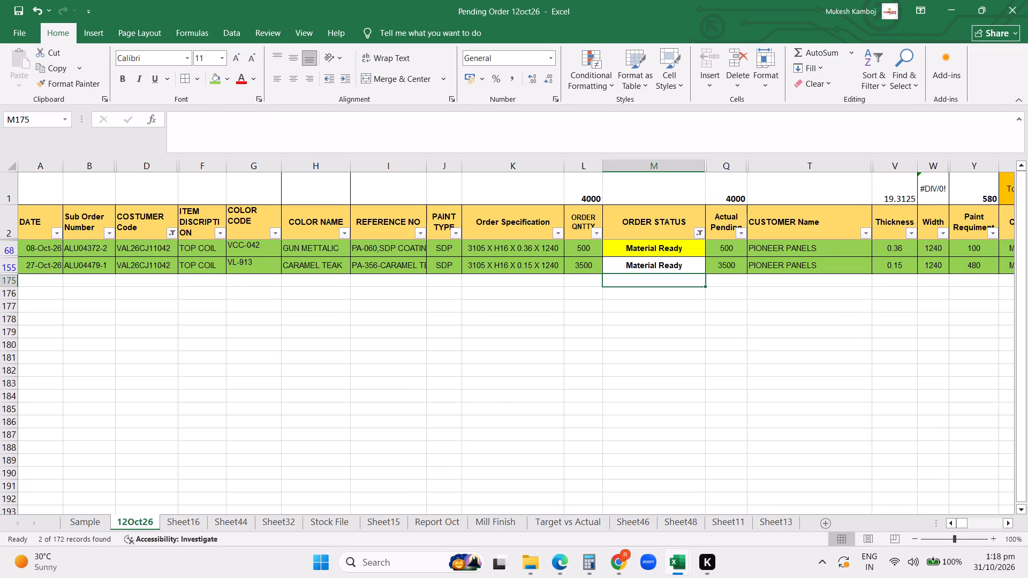
Open the filter choices for the COSTUMER Code column.
{"action": "left_click", "coordinate": [168, 235]}
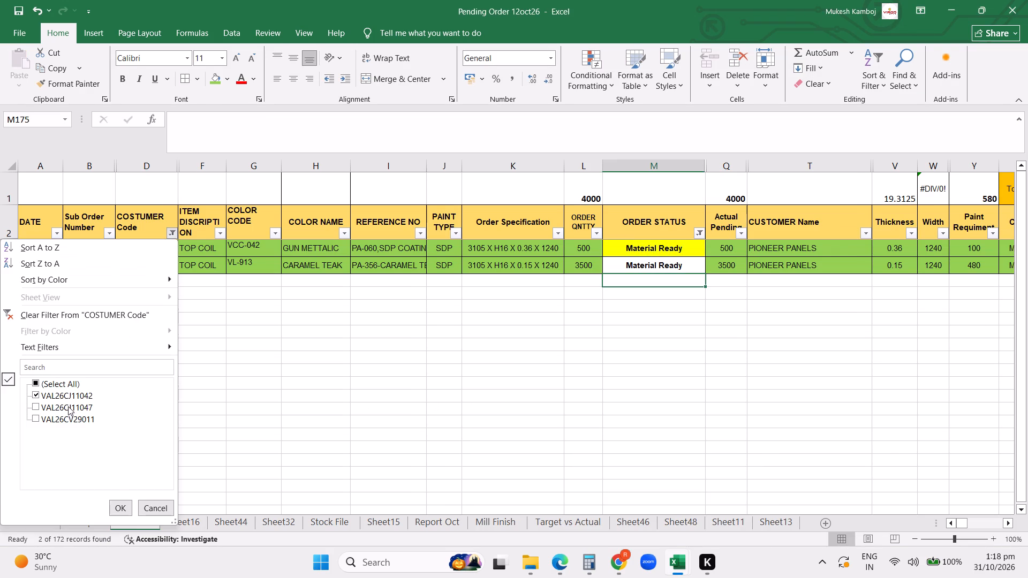
{"action": "left_click", "coordinate": [121, 509]}
{"action": "left_click", "coordinate": [170, 235]}
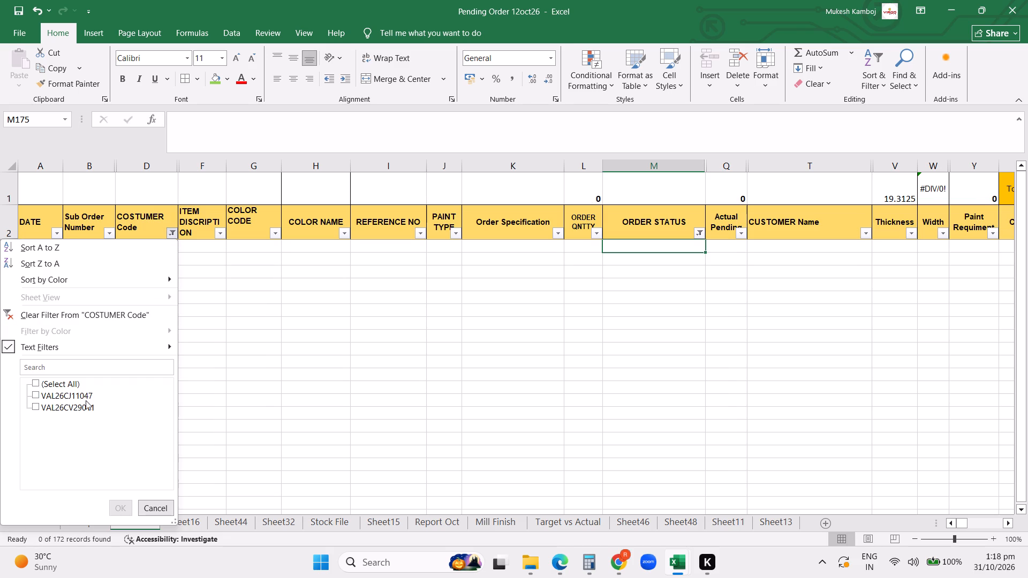
{"action": "left_click", "coordinate": [82, 396]}
{"action": "left_click", "coordinate": [124, 507]}
{"action": "scroll", "coordinate": [487, 386], "scroll_direction": "up", "scroll_amount": 9}
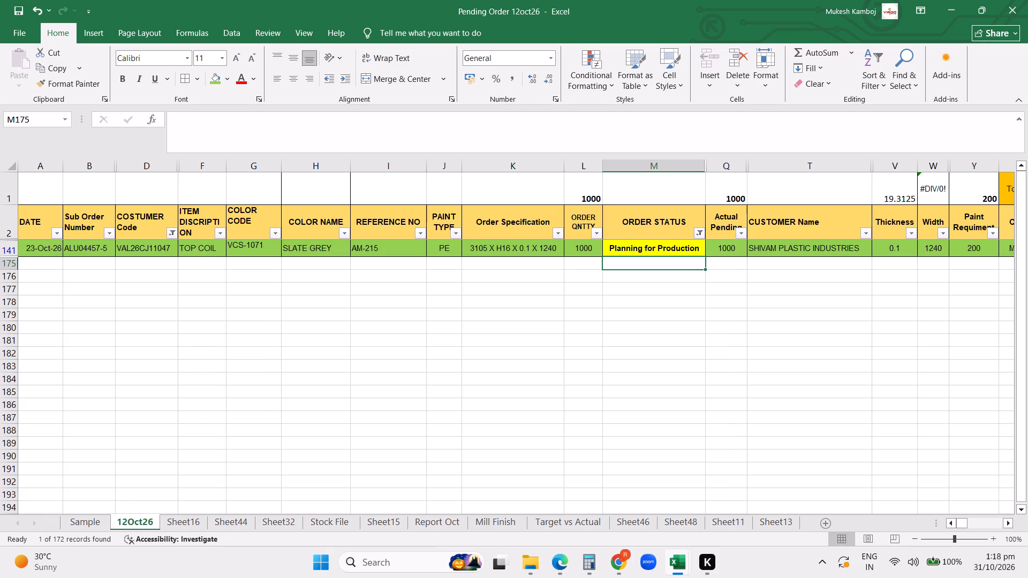
{"action": "scroll", "coordinate": [540, 348], "scroll_direction": "up", "scroll_amount": 1}
{"action": "left_click_drag", "start_coordinate": [155, 263], "coordinate": [153, 255]}
{"action": "left_click", "coordinate": [152, 248]}
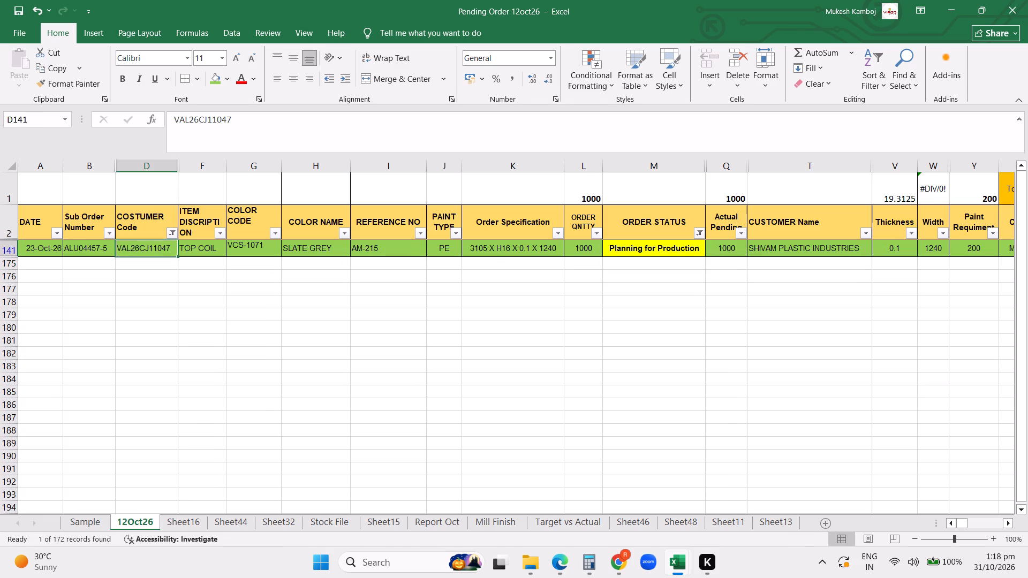
{"action": "key", "text": "ctrl+c"}
{"action": "left_click", "coordinate": [616, 564]}
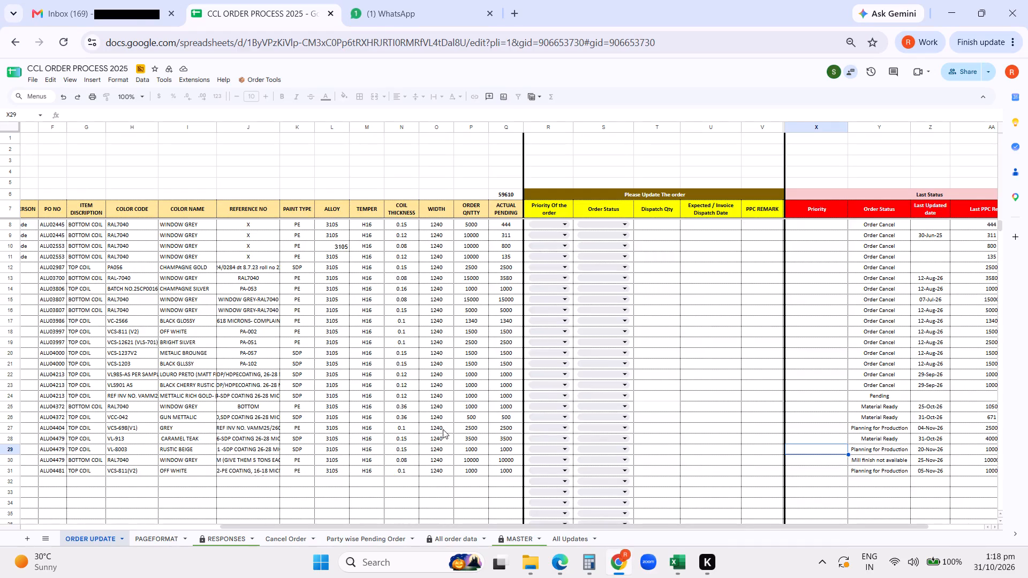
{"action": "left_click_drag", "start_coordinate": [355, 527], "coordinate": [7, 515]}
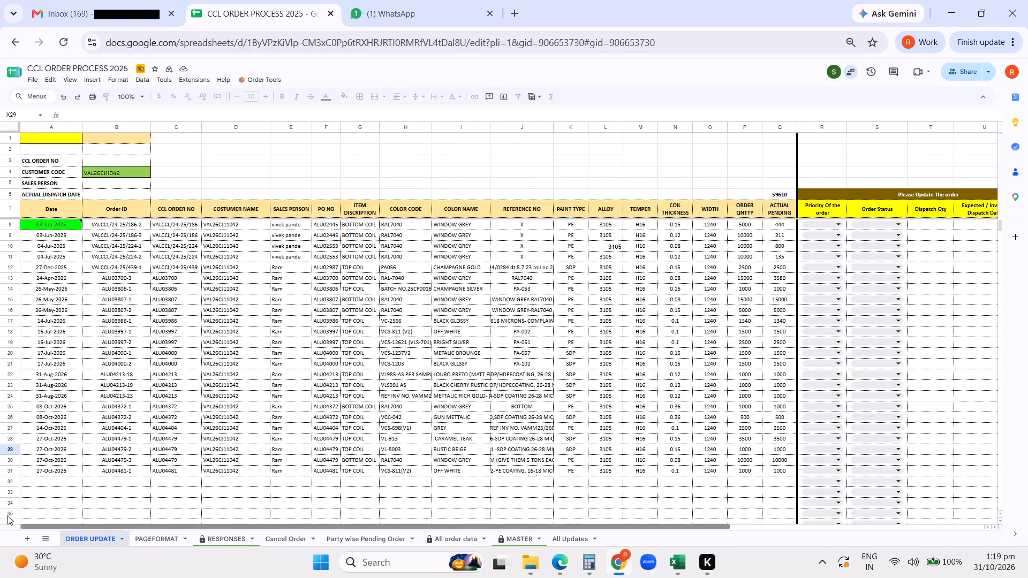
{"action": "left_click_drag", "start_coordinate": [7, 515], "coordinate": [7, 515]}
{"action": "left_click", "coordinate": [94, 171]}
{"action": "key", "text": "ctrl+v"}
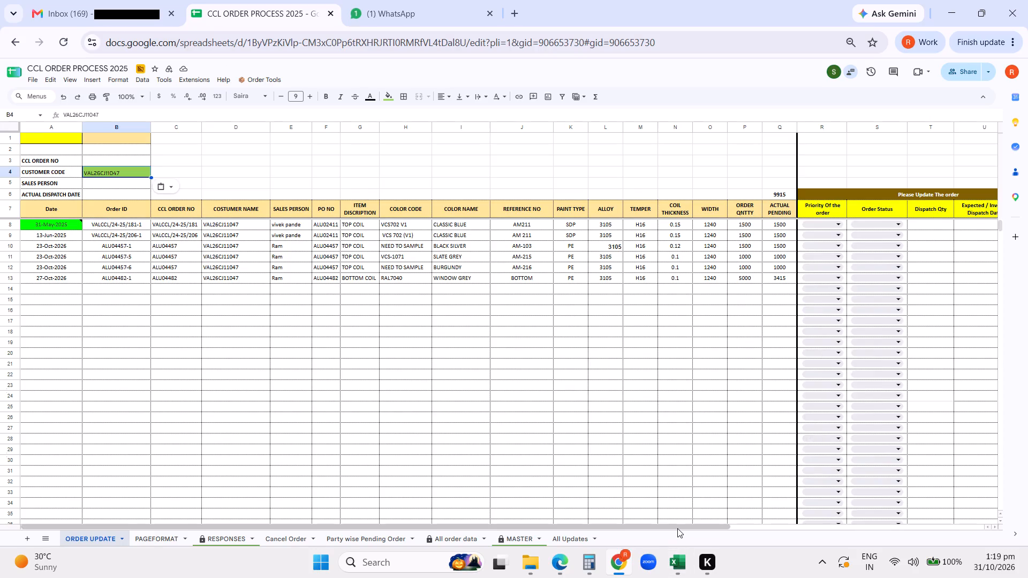
Update the WINDOW GREY order with status Planning for Production, Dispatch Qty 3415 and Expected / Invoice Dispatch Date 11/5/2026.
{"action": "left_click_drag", "start_coordinate": [677, 527], "coordinate": [920, 521]}
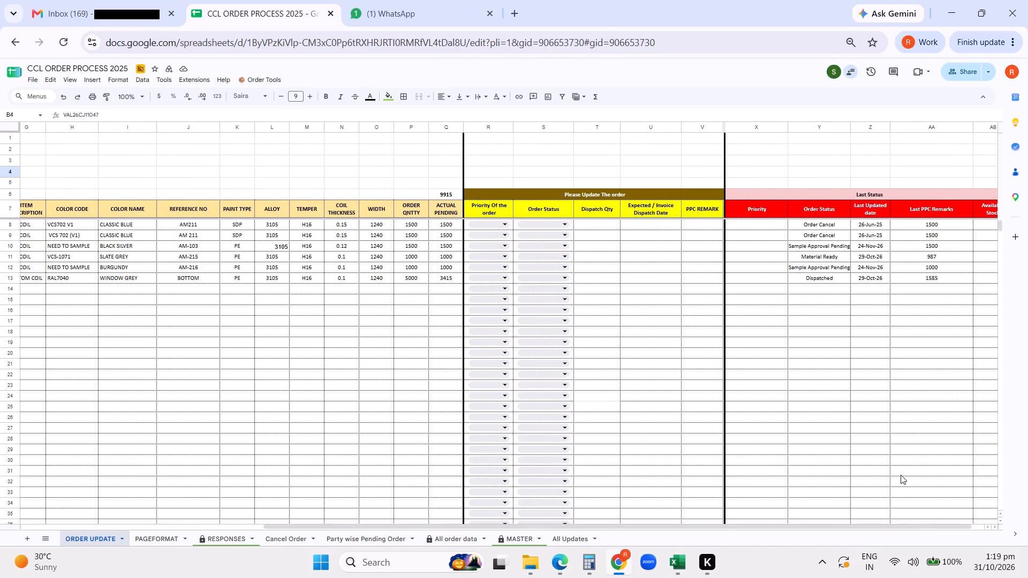
{"action": "left_click", "coordinate": [559, 276]}
{"action": "left_click", "coordinate": [555, 289]}
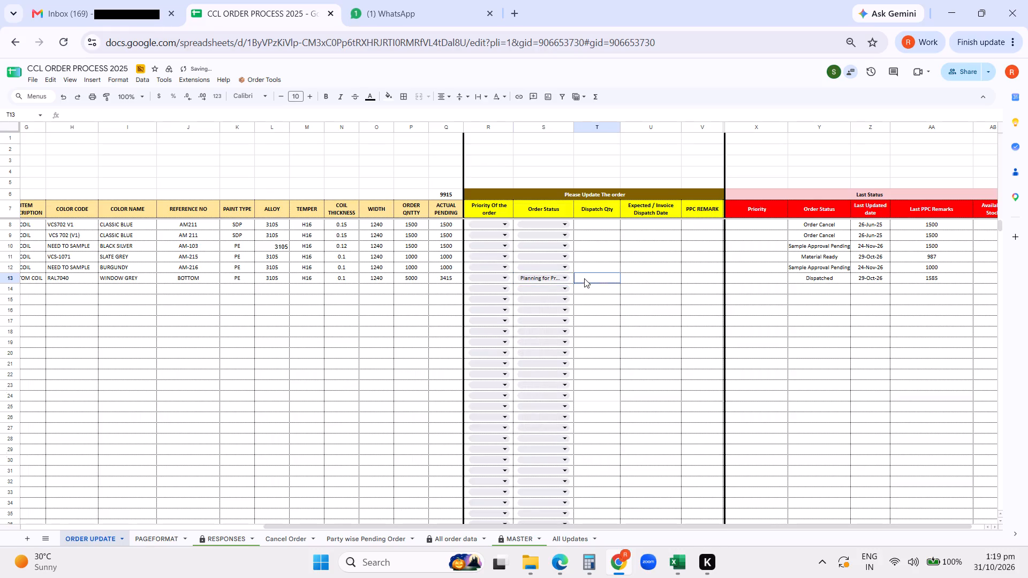
{"action": "left_click", "coordinate": [584, 278]}
{"action": "type", "text": "3415"}
{"action": "key", "text": "Return"}
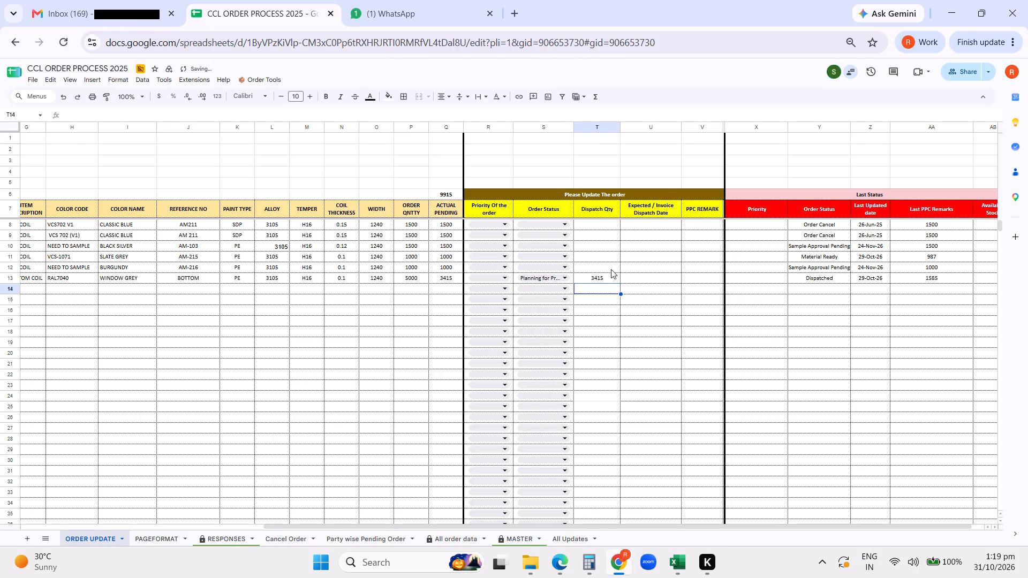
{"action": "double_click", "coordinate": [638, 273]}
{"action": "double_click", "coordinate": [638, 277]}
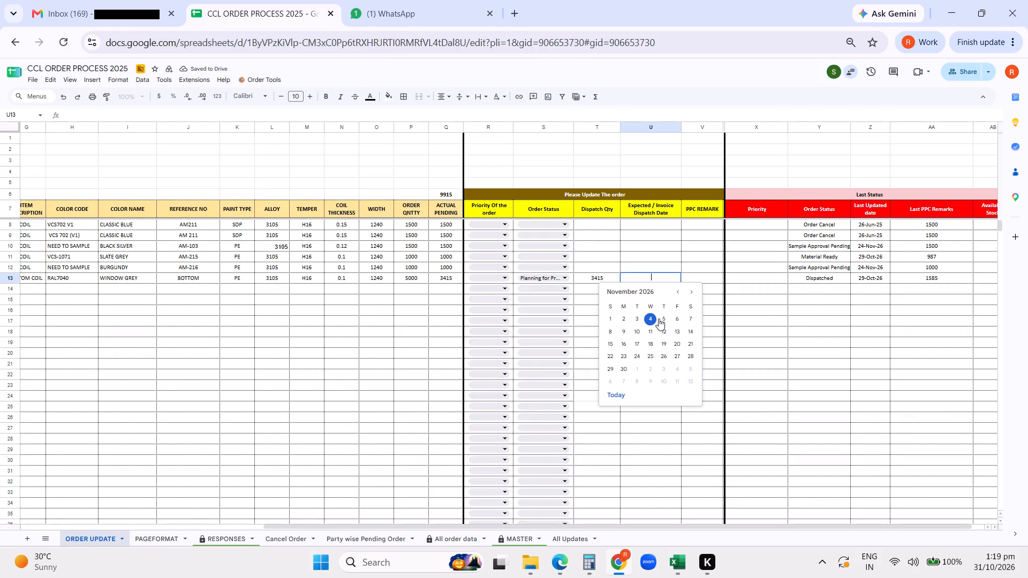
{"action": "left_click", "coordinate": [662, 319]}
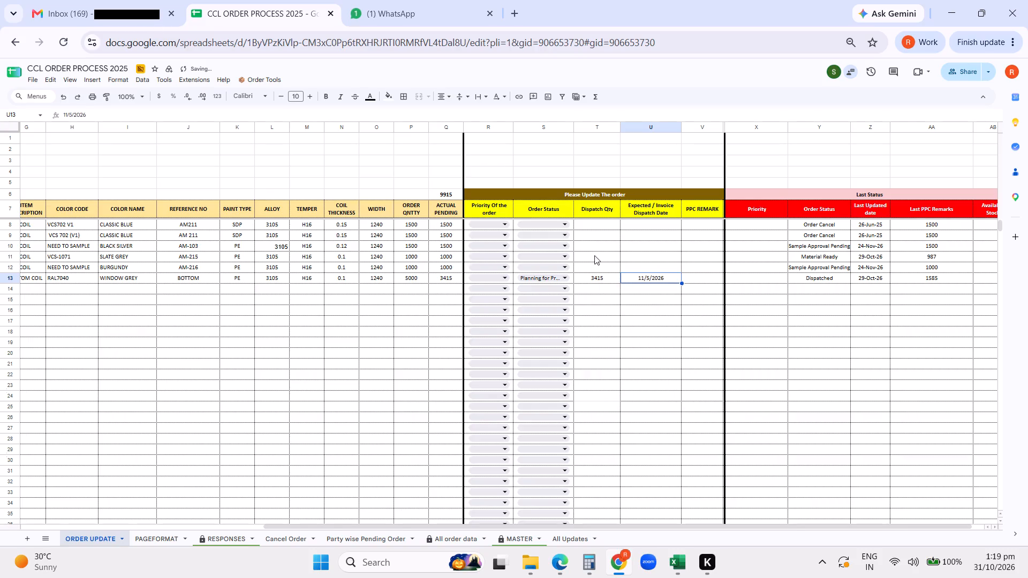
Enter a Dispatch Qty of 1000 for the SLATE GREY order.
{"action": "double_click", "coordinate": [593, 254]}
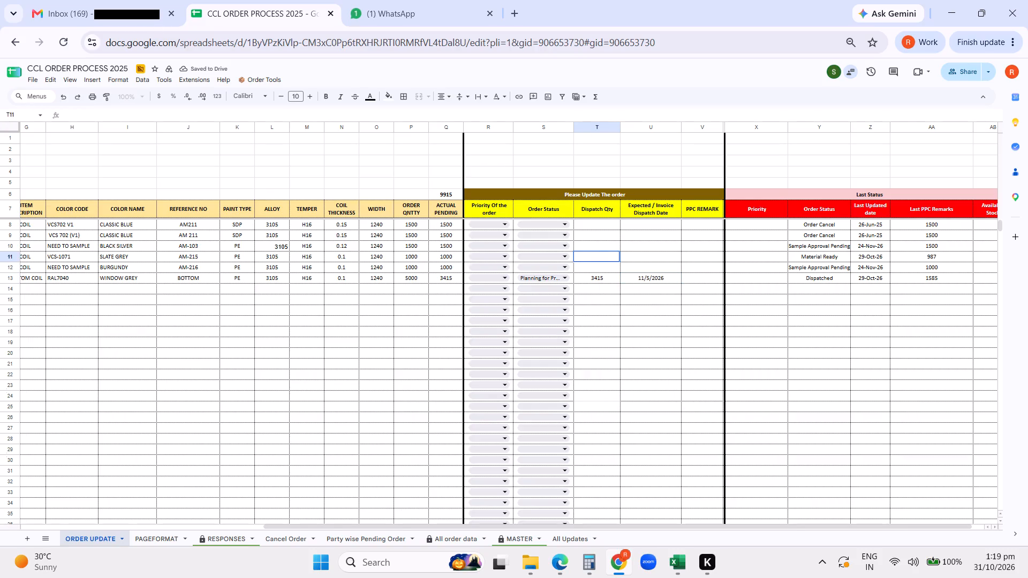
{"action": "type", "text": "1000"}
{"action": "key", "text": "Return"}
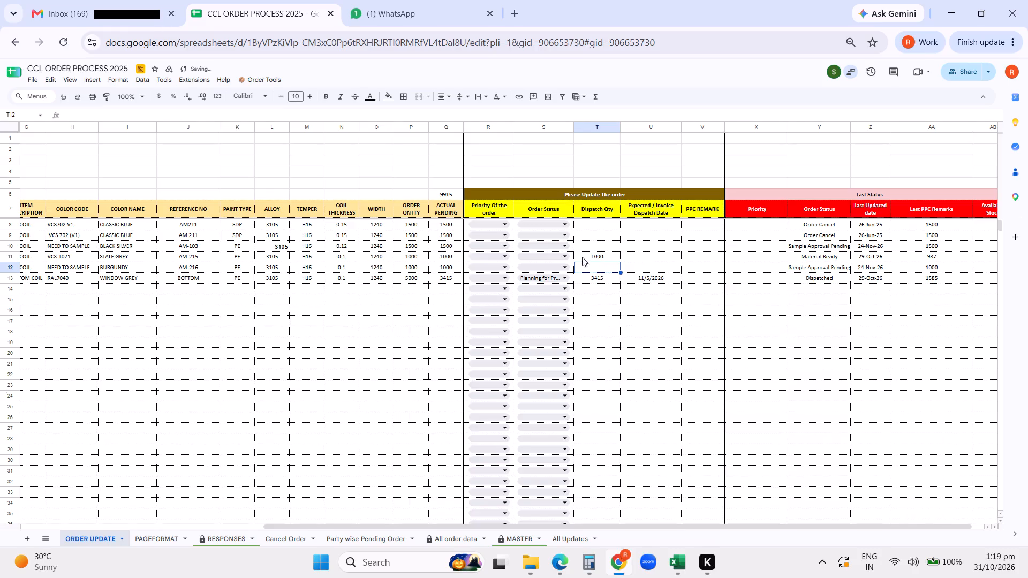
Set the SLATE GREY order's Dispatch Qty to 987 and its Expected / Invoice Dispatch Date to 10/29/2026.
{"action": "left_click", "coordinate": [605, 253]}
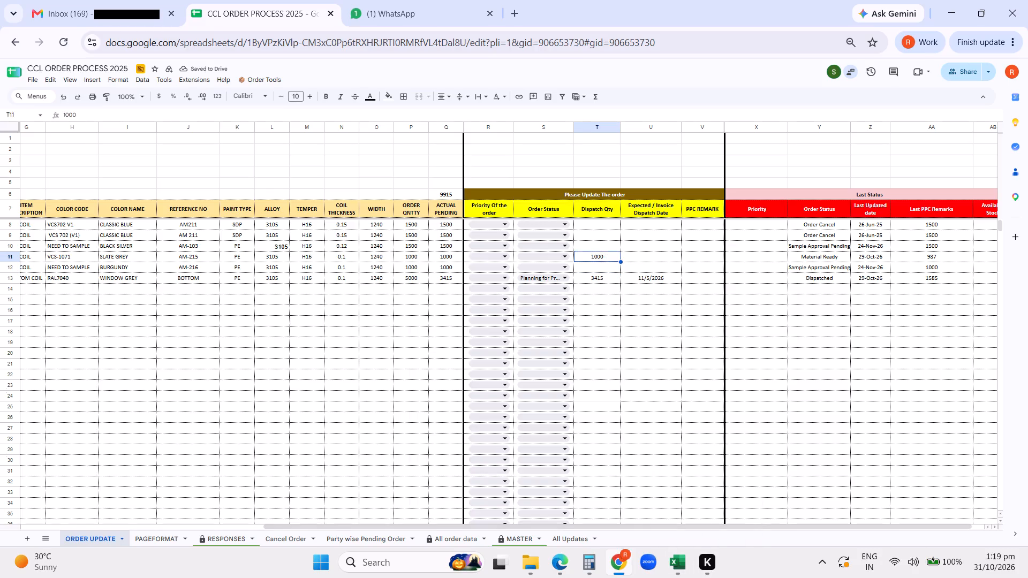
{"action": "type", "text": "987"}
{"action": "key", "text": "Return"}
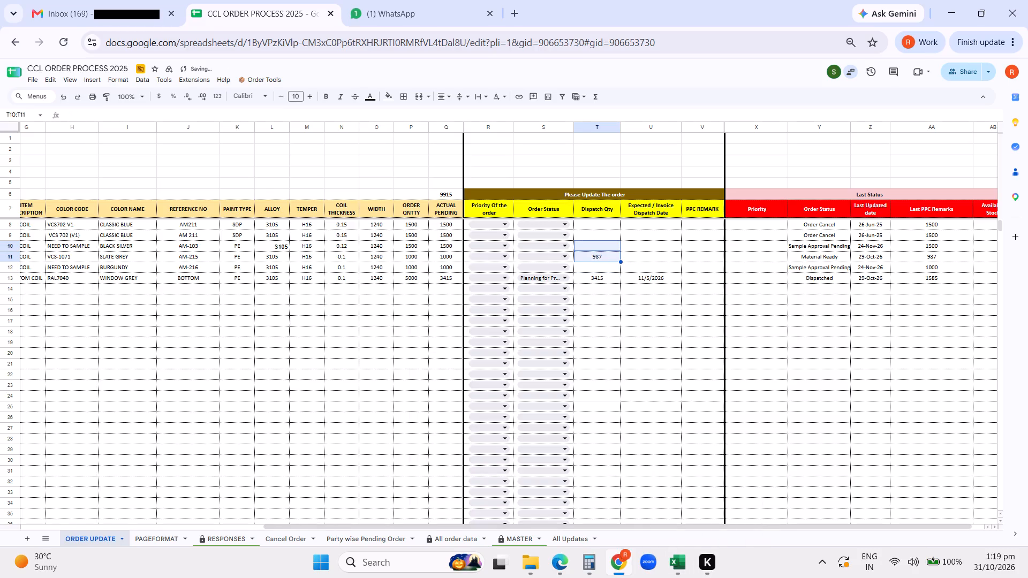
{"action": "double_click", "coordinate": [654, 256]}
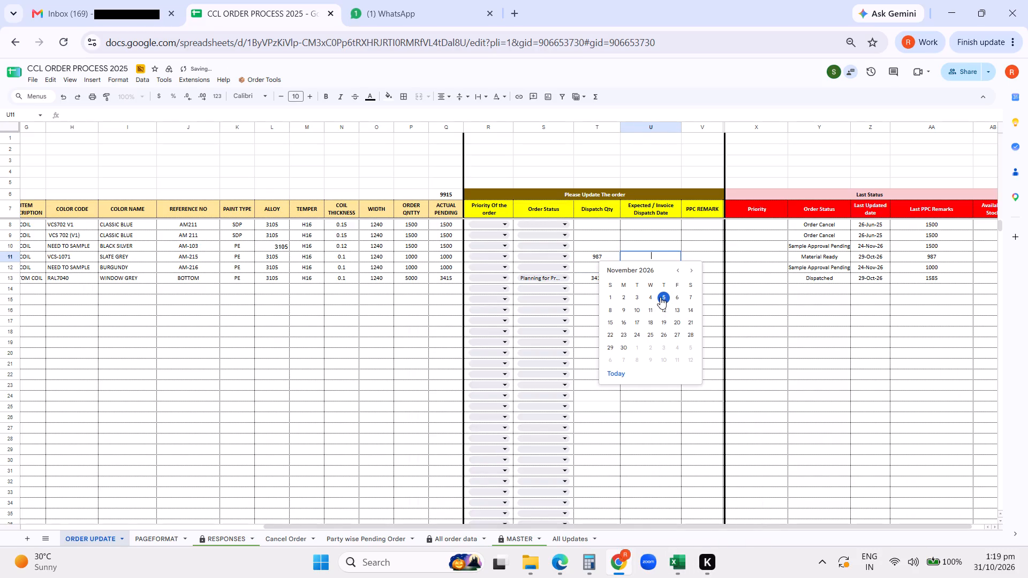
{"action": "left_click", "coordinate": [674, 270]}
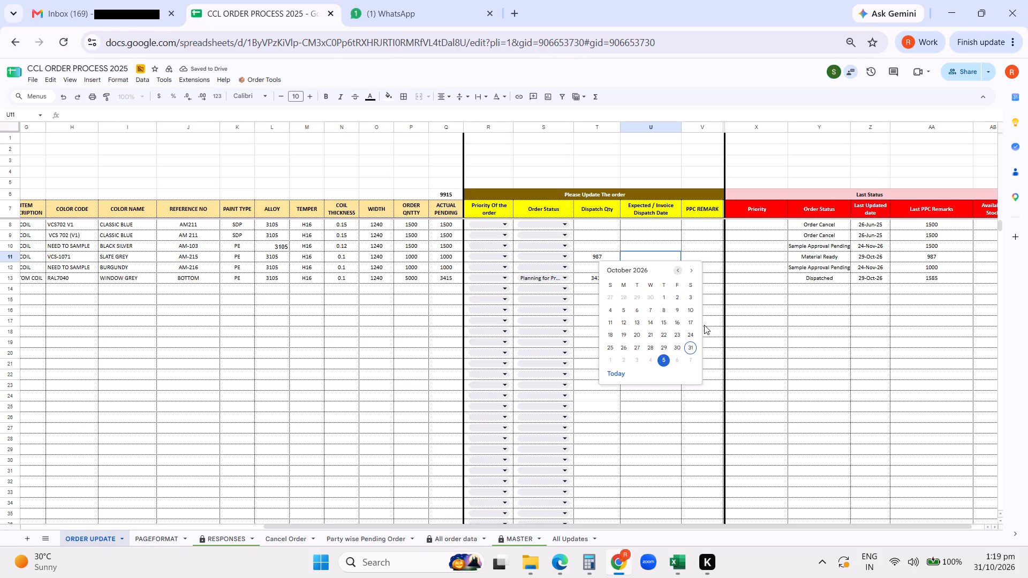
{"action": "left_click", "coordinate": [663, 345]}
Run the Update EDD order tool on the entered order updates.
{"action": "left_click", "coordinate": [273, 78]}
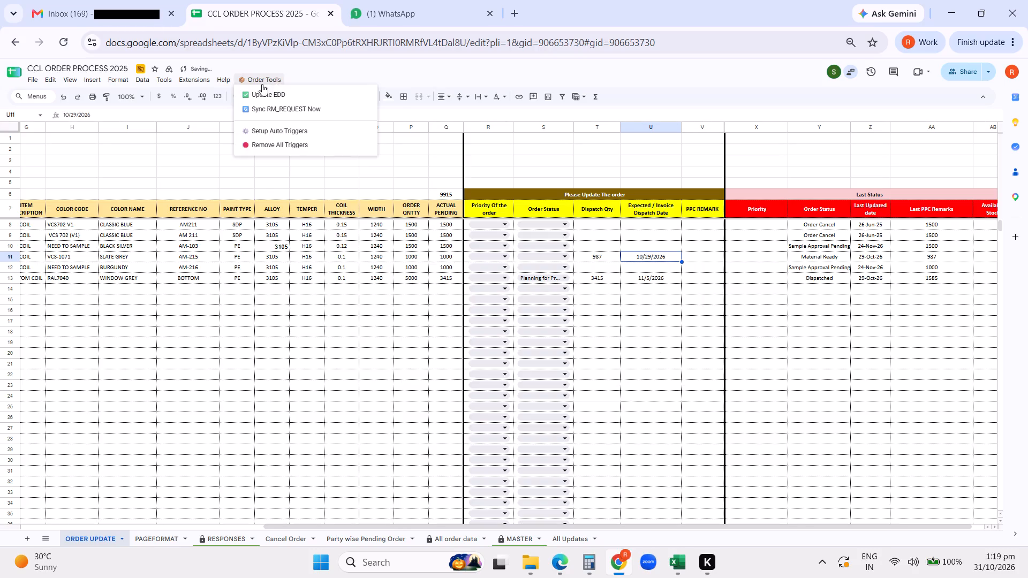
{"action": "left_click", "coordinate": [251, 92]}
In the Excel pending orders workbook, set the SLATE GREY order's ORDER STATUS to Material Ready.
{"action": "left_click", "coordinate": [626, 566]}
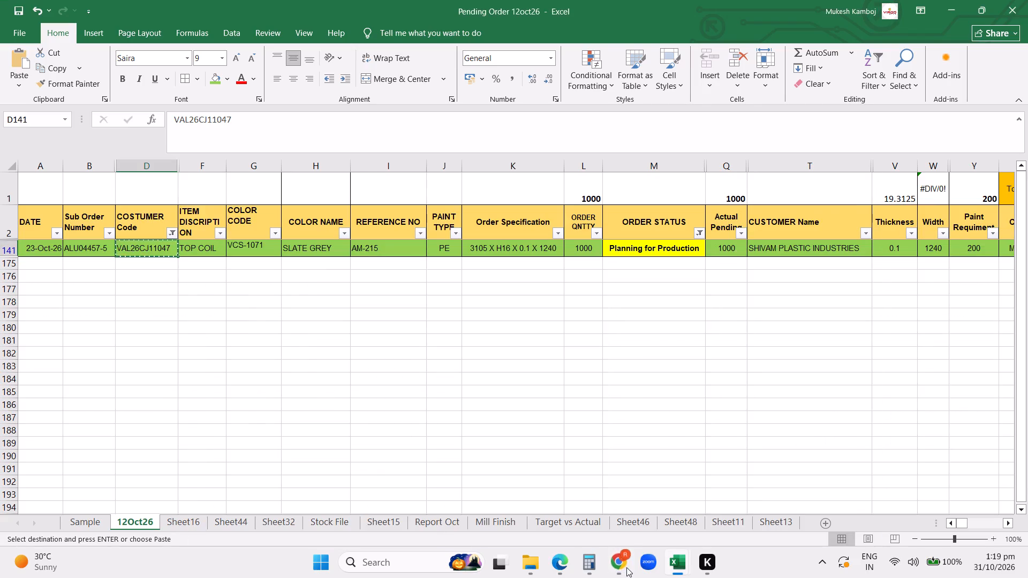
{"action": "left_click", "coordinate": [652, 248]}
{"action": "type", "text": "ma"}
{"action": "key", "text": "Return"}
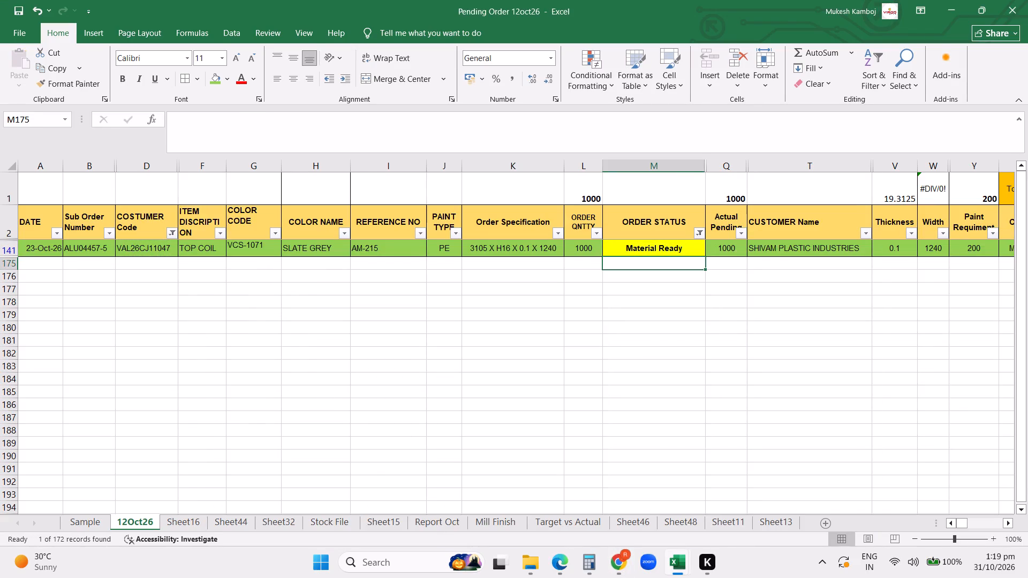
{"action": "left_click", "coordinate": [170, 237]}
{"action": "left_click", "coordinate": [81, 396]}
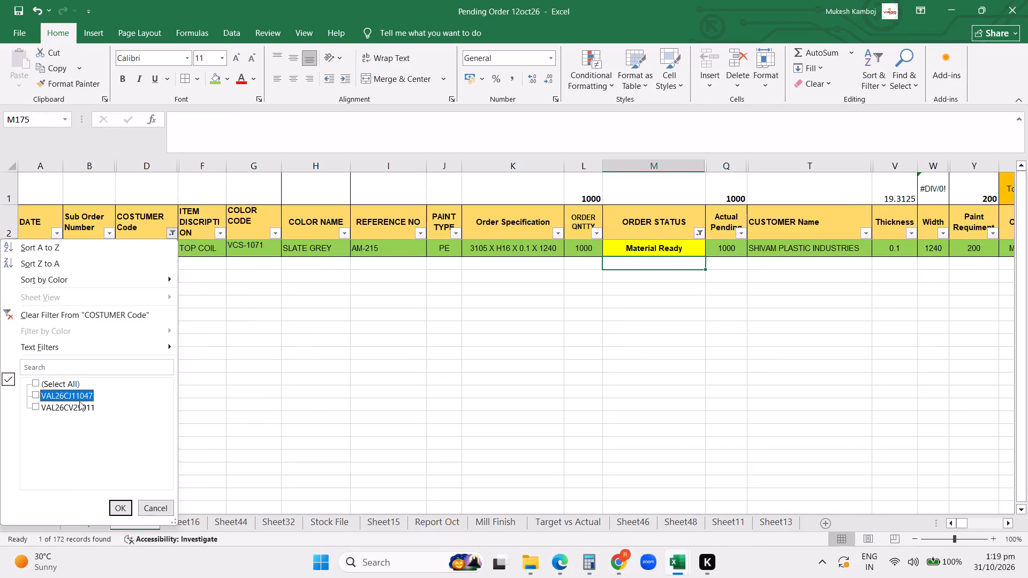
{"action": "left_click", "coordinate": [76, 409]}
{"action": "left_click", "coordinate": [117, 510]}
{"action": "scroll", "coordinate": [458, 355], "scroll_direction": "up", "scroll_amount": 10}
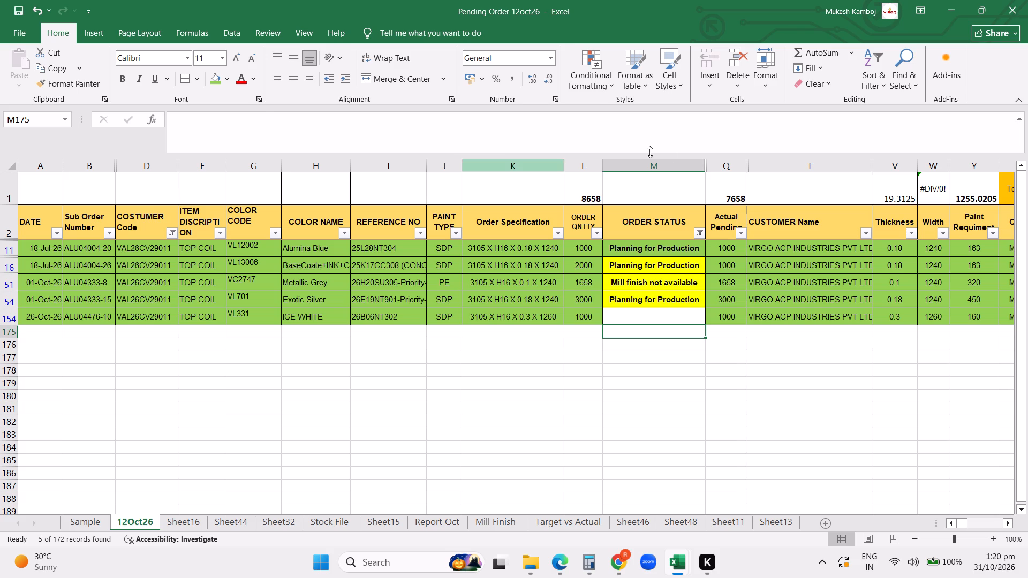
{"action": "left_click", "coordinate": [633, 273]}
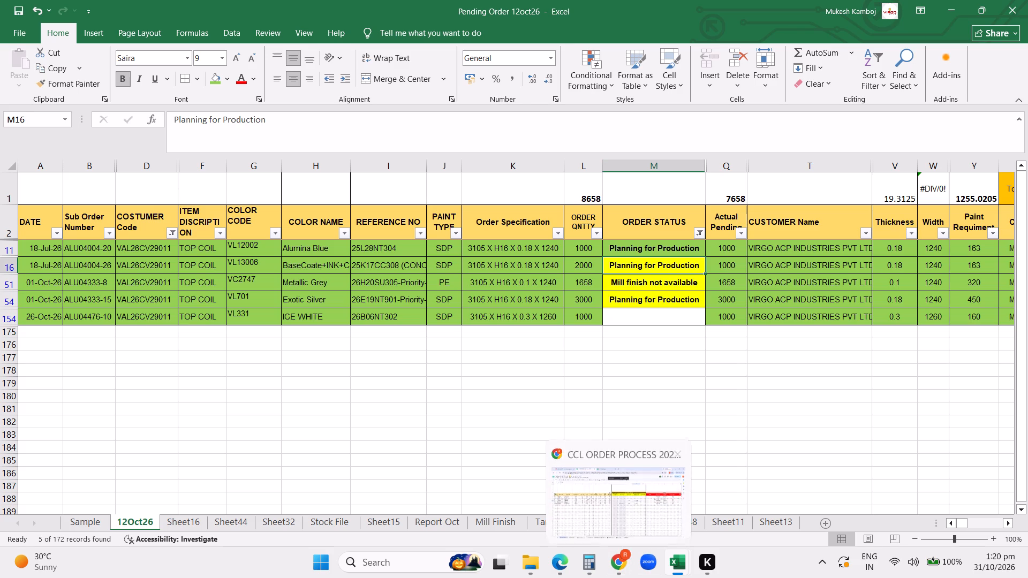
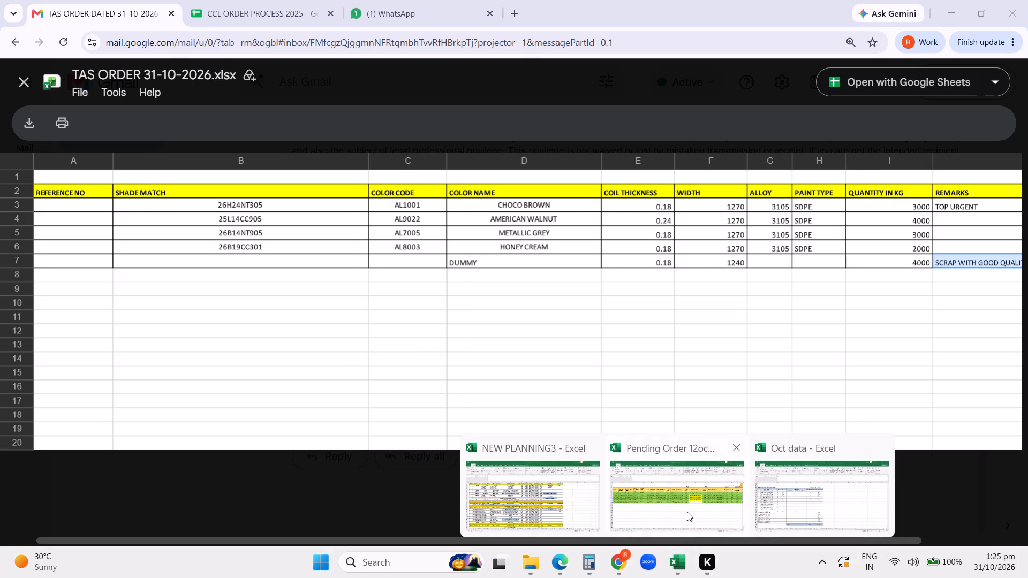
{"action": "left_click", "coordinate": [687, 512]}
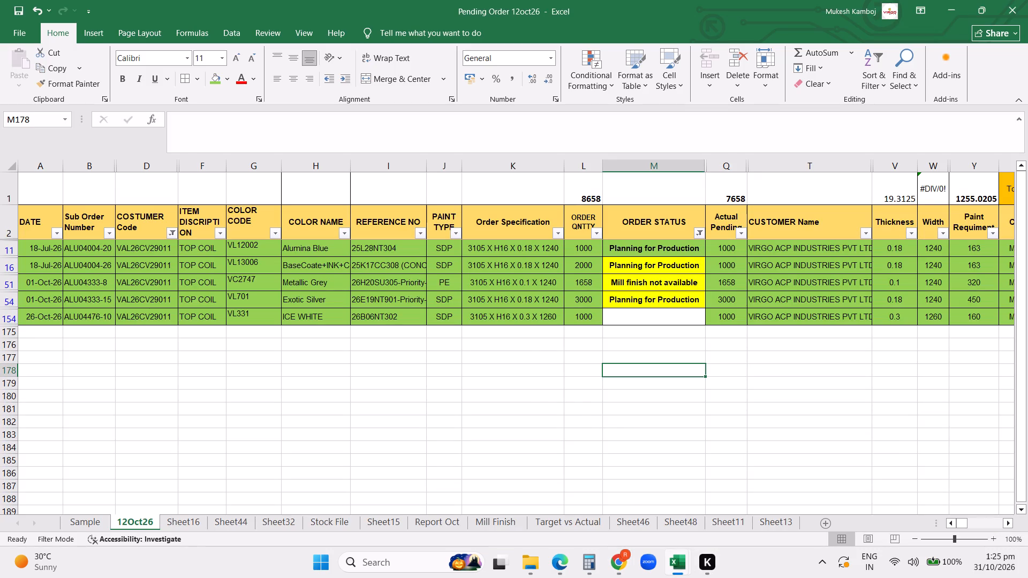
{"action": "left_click", "coordinate": [696, 234]}
{"action": "left_click", "coordinate": [628, 320]}
{"action": "left_click", "coordinate": [180, 232]}
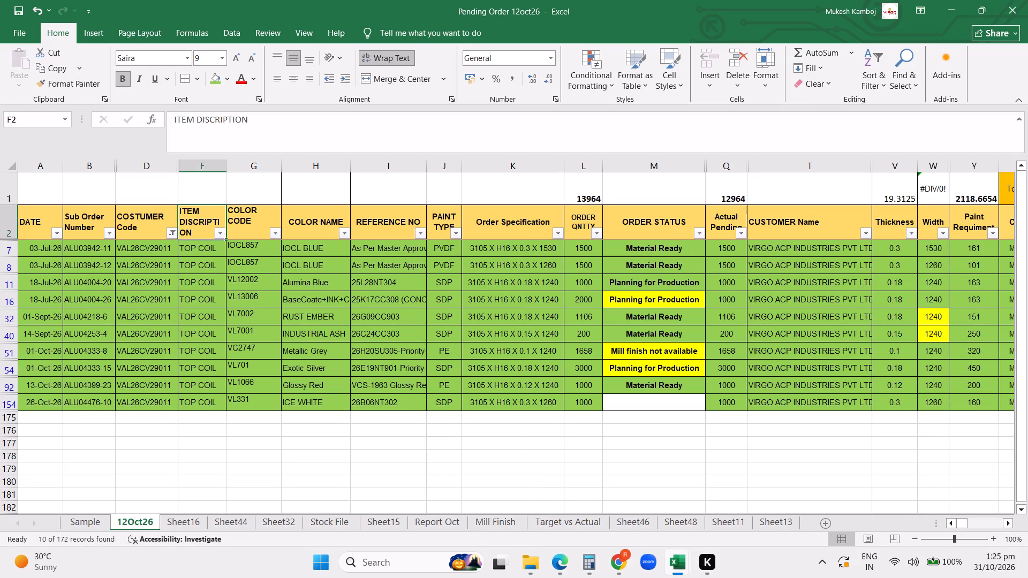
{"action": "left_click", "coordinate": [168, 234]}
{"action": "left_click", "coordinate": [116, 315]}
{"action": "left_click", "coordinate": [160, 341]}
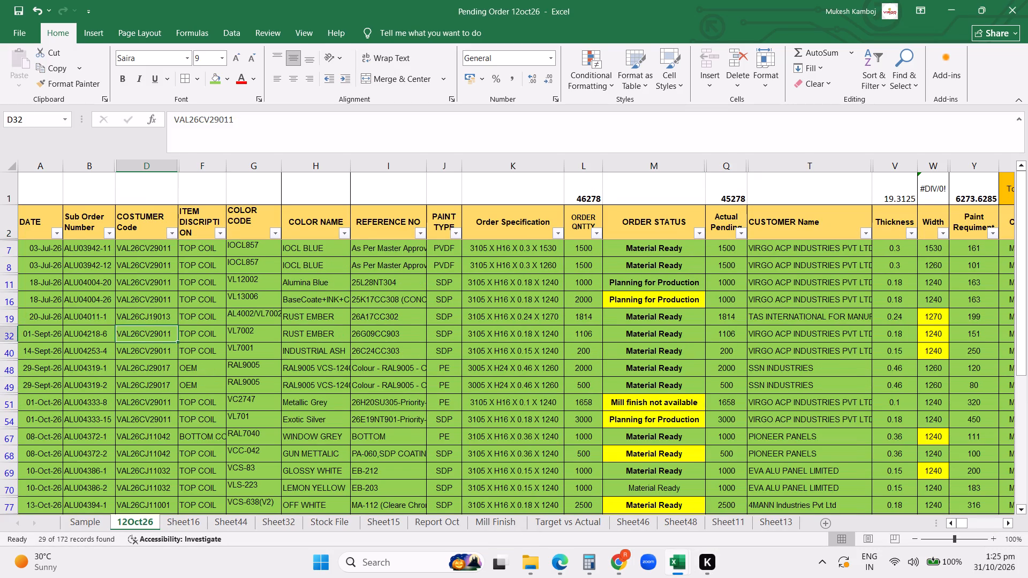
Clear the CCL Remark1 filter on the 12Oct26 sheet and go back to the first columns of the pending orders.
{"action": "scroll", "coordinate": [777, 306], "scroll_direction": "up", "scroll_amount": 4}
{"action": "left_click", "coordinate": [827, 308]}
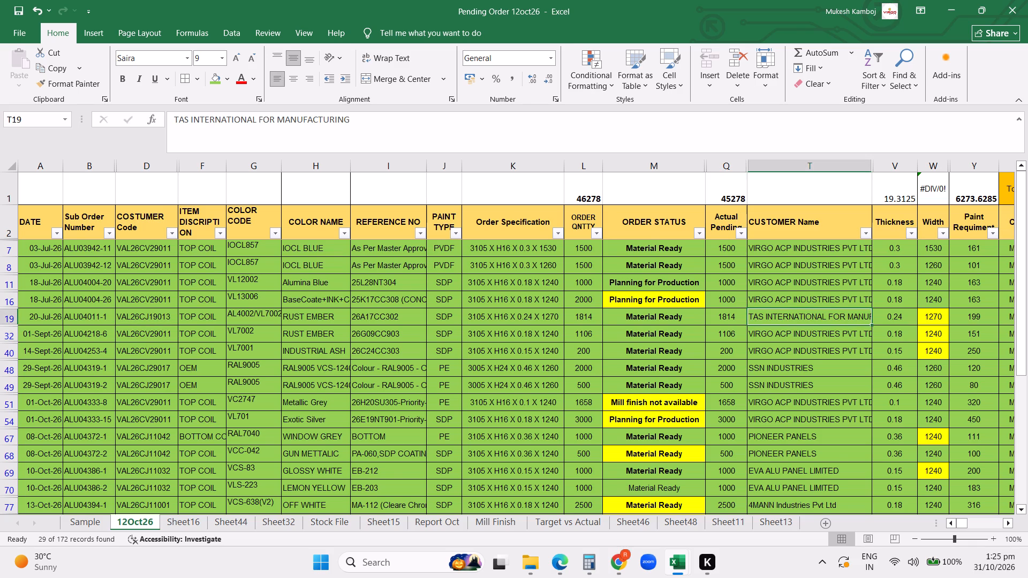
{"action": "key", "text": "Right"}
{"action": "key", "text": "Right"}
{"action": "key", "text": "Right"}
{"action": "key", "text": "Right"}
{"action": "key", "text": "Right"}
{"action": "key", "text": "Right"}
{"action": "key", "text": "Right"}
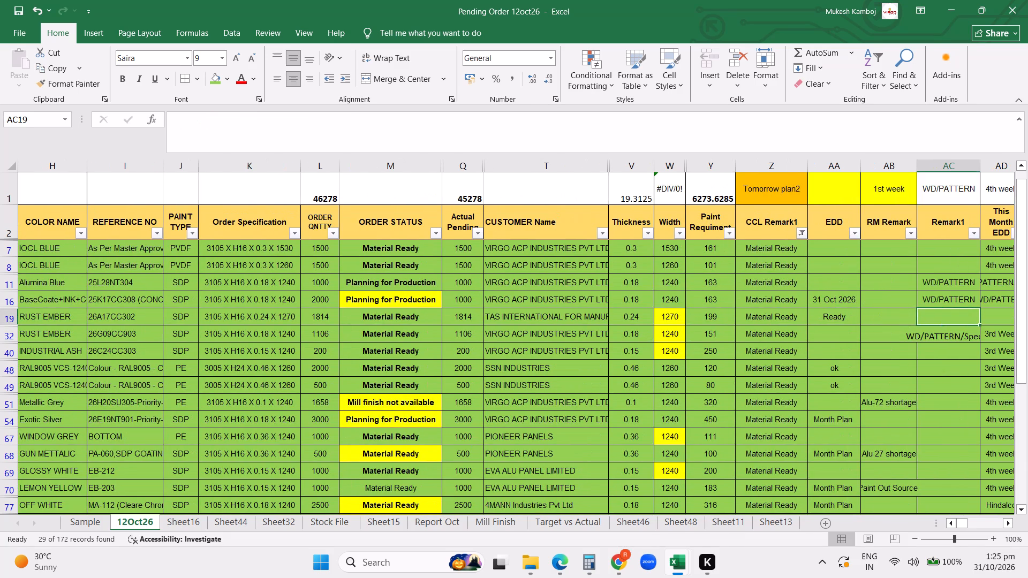
{"action": "left_click", "coordinate": [801, 229]}
{"action": "left_click", "coordinate": [706, 319]}
{"action": "left_click", "coordinate": [186, 306]}
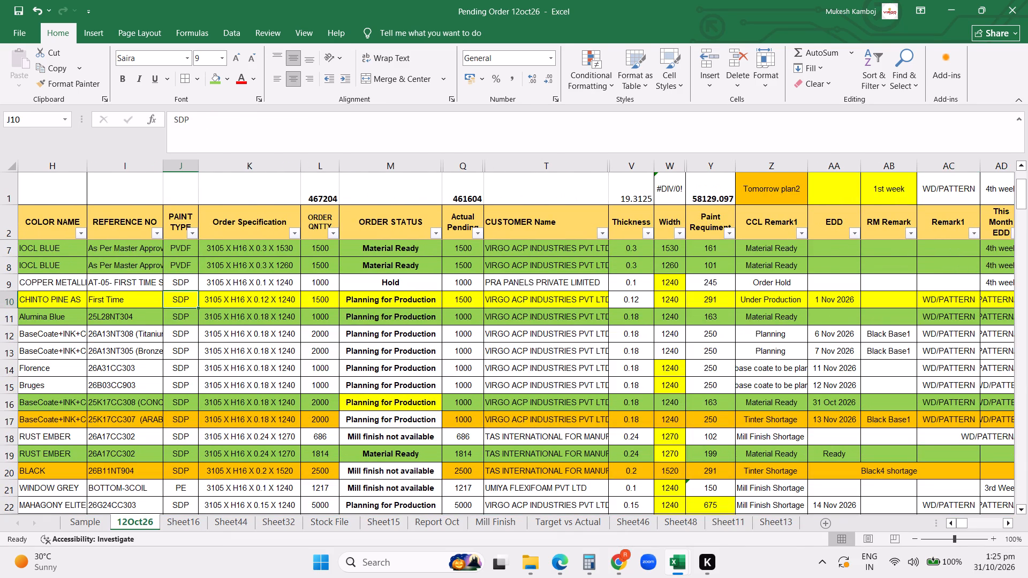
{"action": "key", "text": "ctrl+Left"}
{"action": "key", "text": "ctrl+Left"}
{"action": "key", "text": "ctrl+Left"}
{"action": "key", "text": "ctrl+Left"}
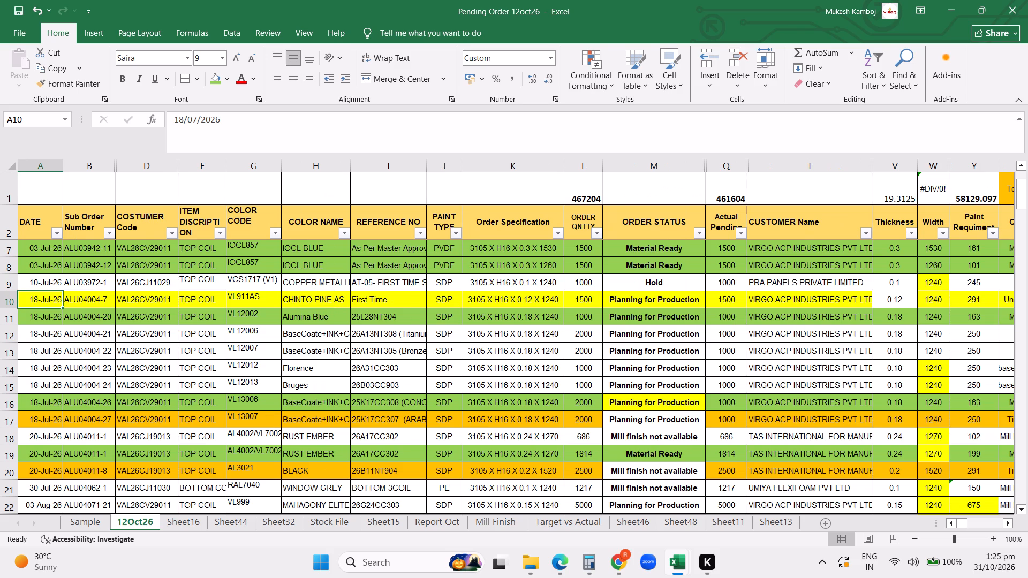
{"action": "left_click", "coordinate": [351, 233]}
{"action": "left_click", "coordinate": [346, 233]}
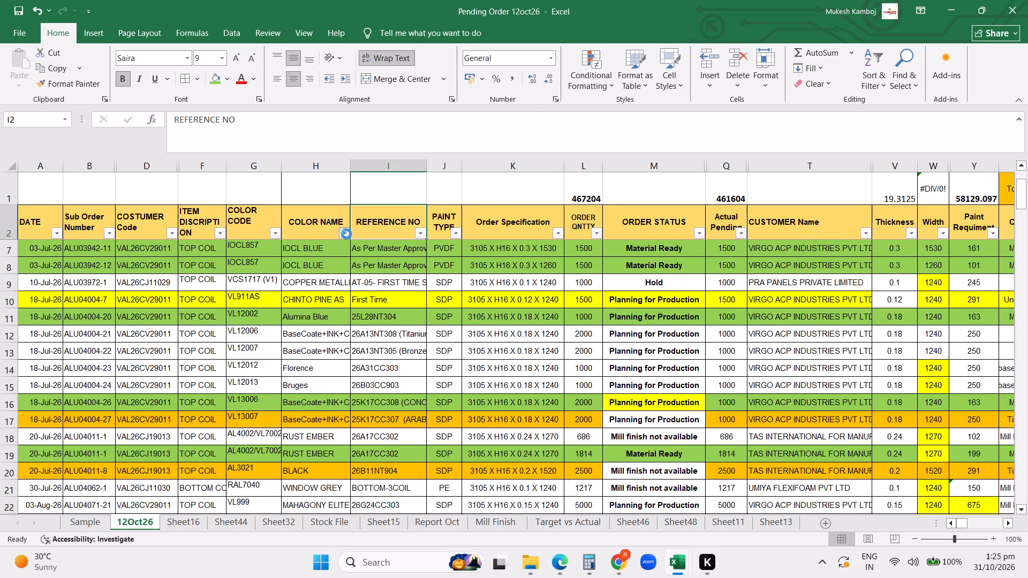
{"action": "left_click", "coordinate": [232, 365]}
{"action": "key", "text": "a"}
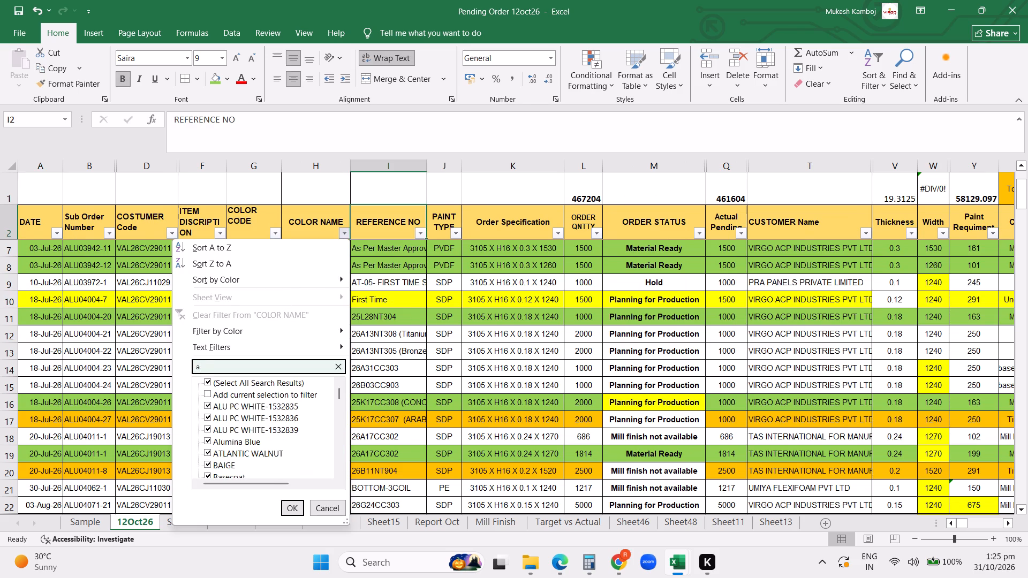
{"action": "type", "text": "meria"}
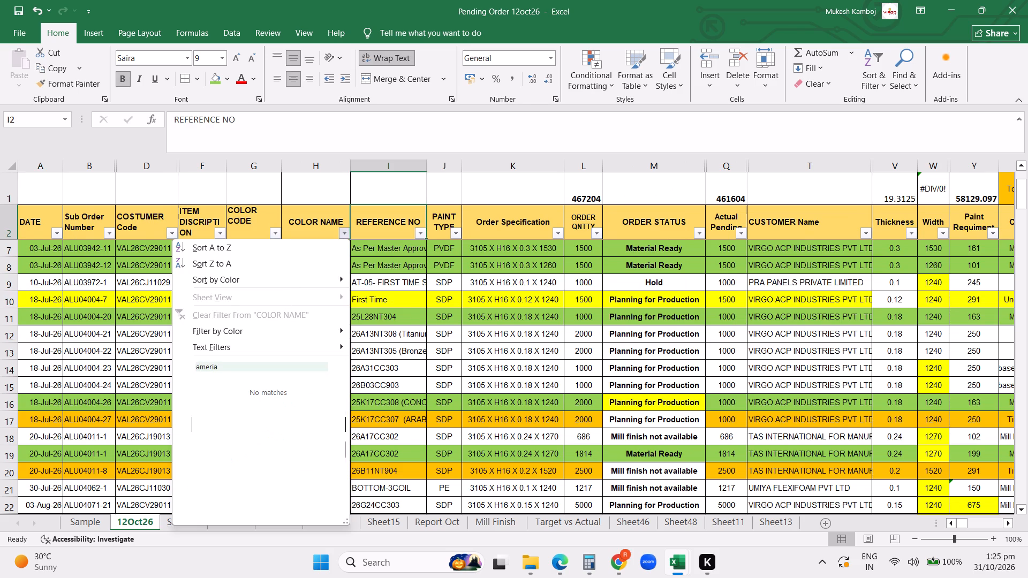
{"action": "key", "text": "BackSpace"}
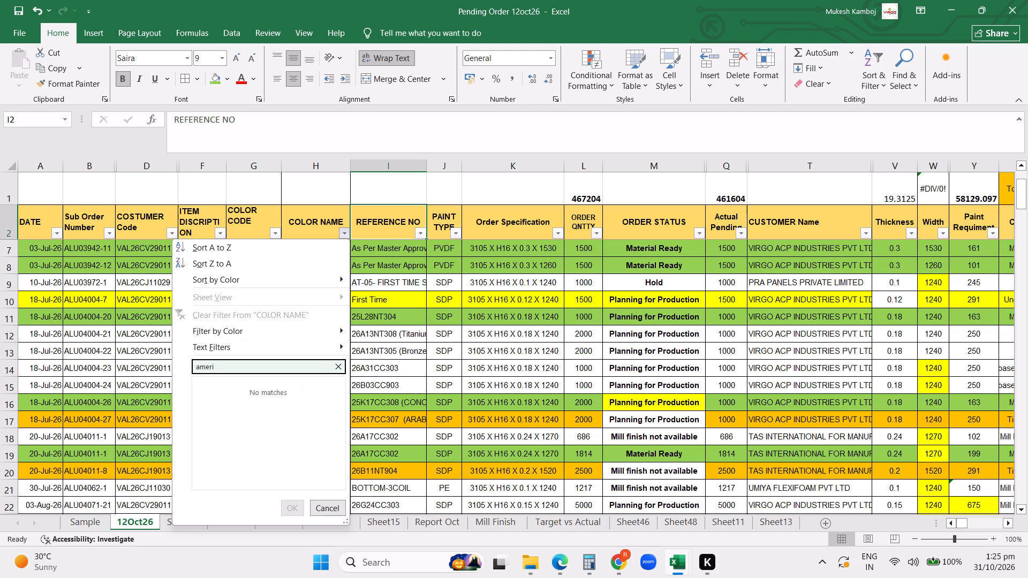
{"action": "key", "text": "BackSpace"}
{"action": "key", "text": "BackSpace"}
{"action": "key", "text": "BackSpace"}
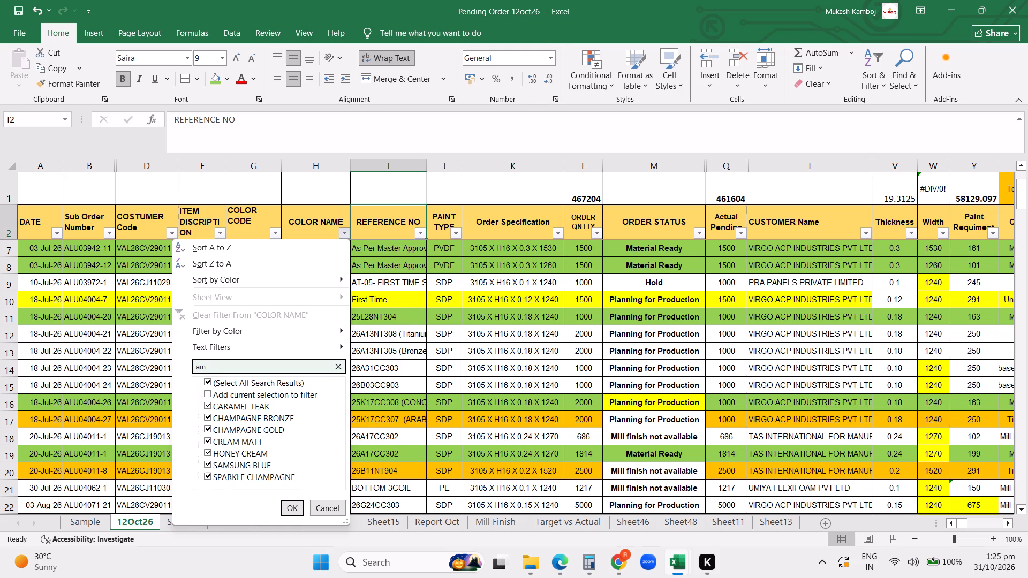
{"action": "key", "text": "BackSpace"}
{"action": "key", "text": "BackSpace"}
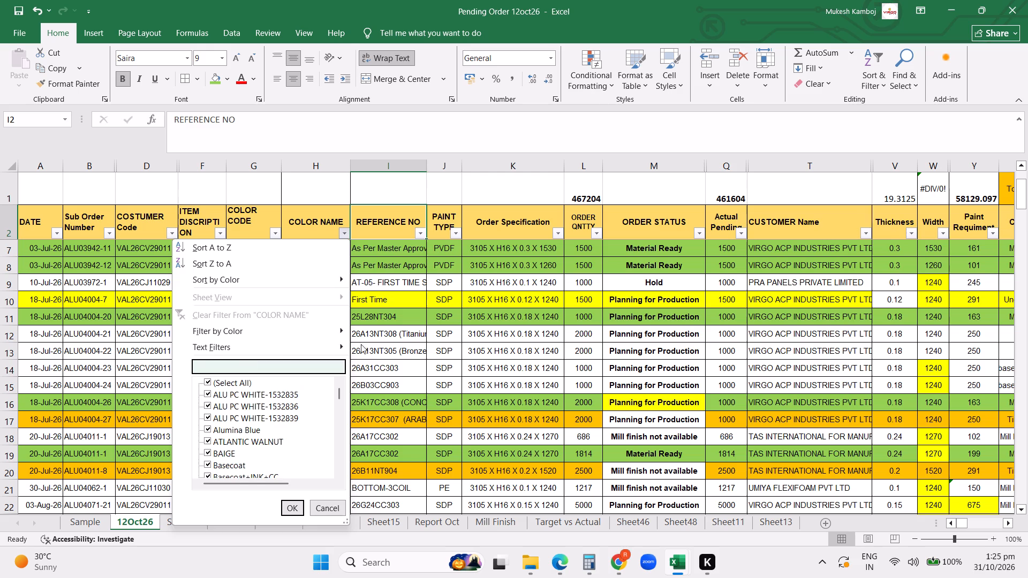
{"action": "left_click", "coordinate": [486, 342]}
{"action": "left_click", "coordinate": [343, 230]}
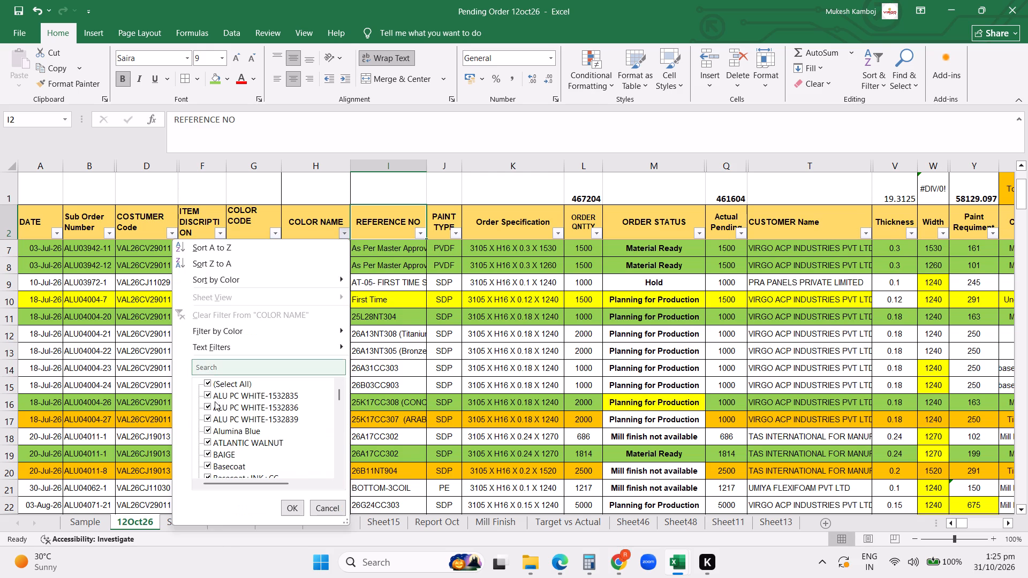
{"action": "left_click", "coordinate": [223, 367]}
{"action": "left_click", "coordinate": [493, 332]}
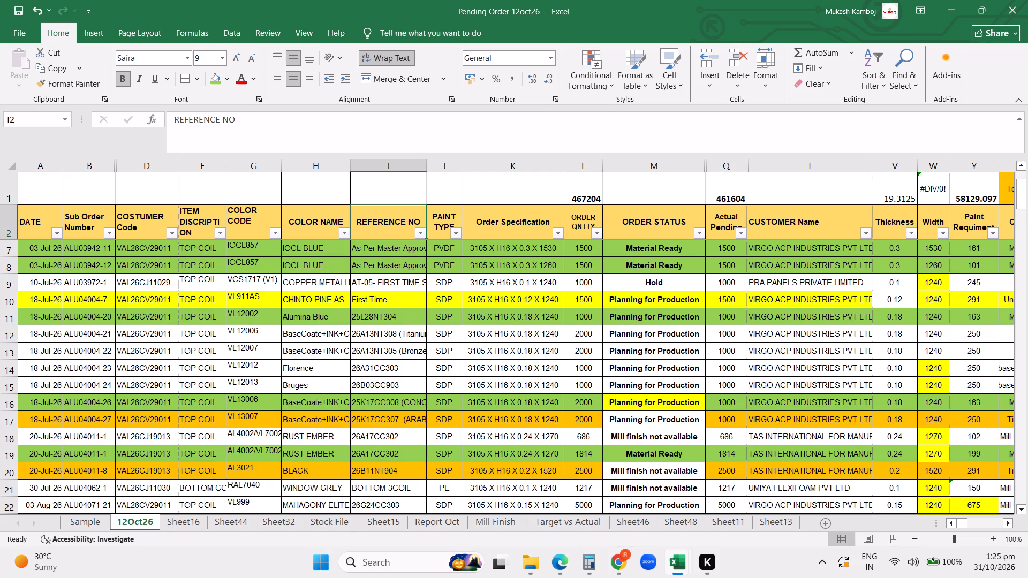
Filter the pending orders by COLOR CODE with the search term 922.
{"action": "left_click", "coordinate": [273, 233]}
{"action": "left_click", "coordinate": [167, 360]}
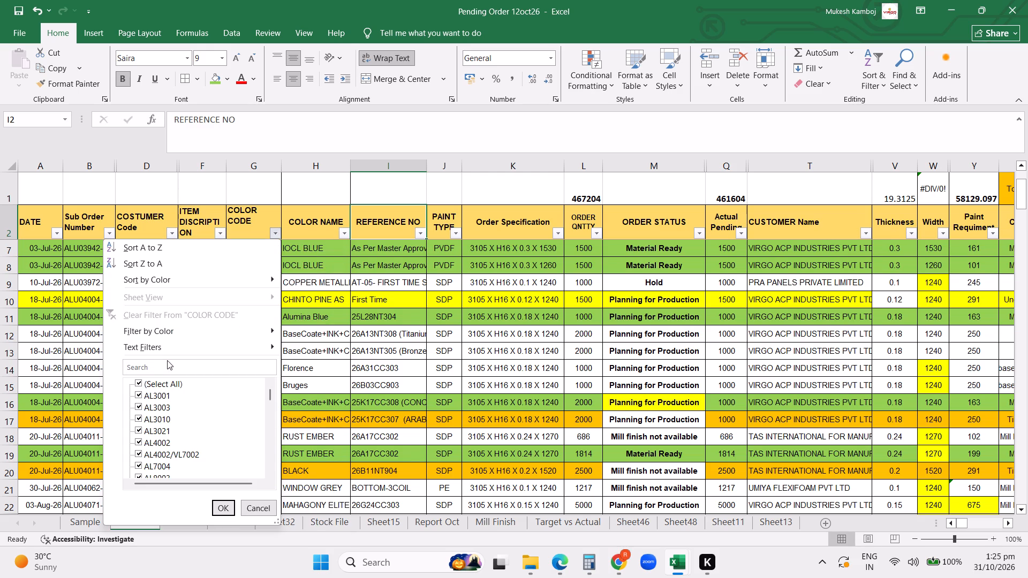
{"action": "left_click", "coordinate": [165, 364]}
{"action": "type", "text": "922"}
{"action": "key", "text": "Return"}
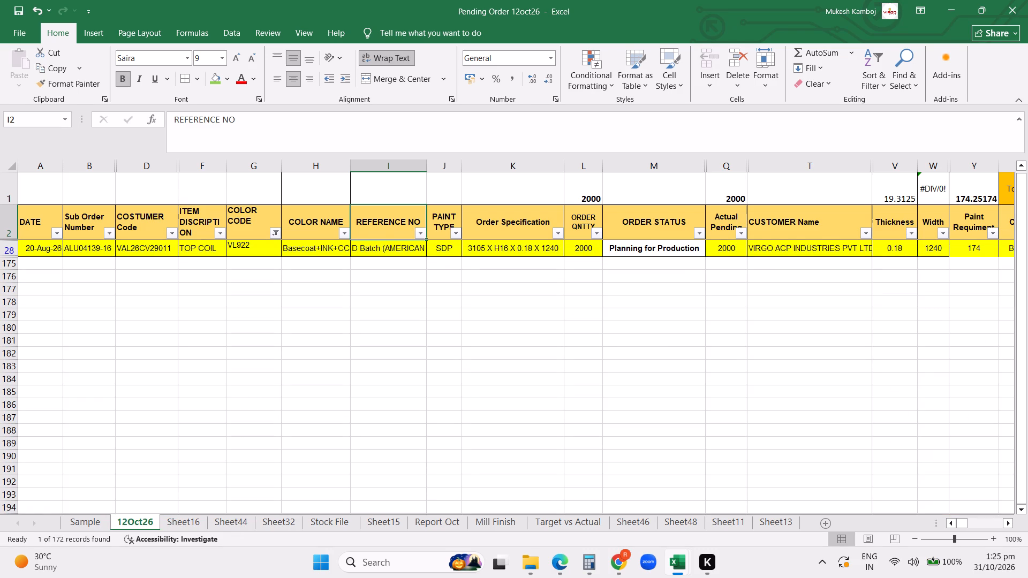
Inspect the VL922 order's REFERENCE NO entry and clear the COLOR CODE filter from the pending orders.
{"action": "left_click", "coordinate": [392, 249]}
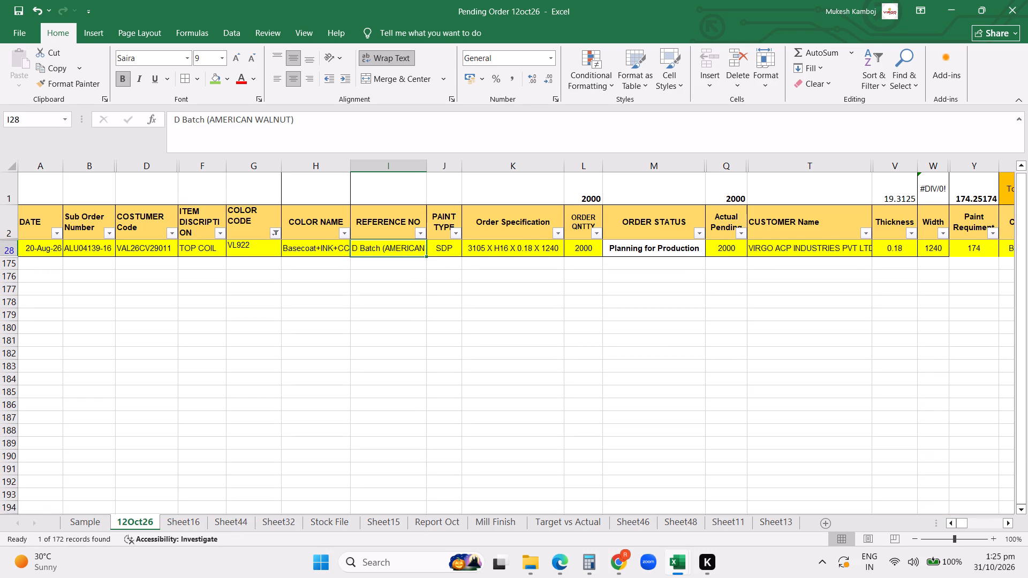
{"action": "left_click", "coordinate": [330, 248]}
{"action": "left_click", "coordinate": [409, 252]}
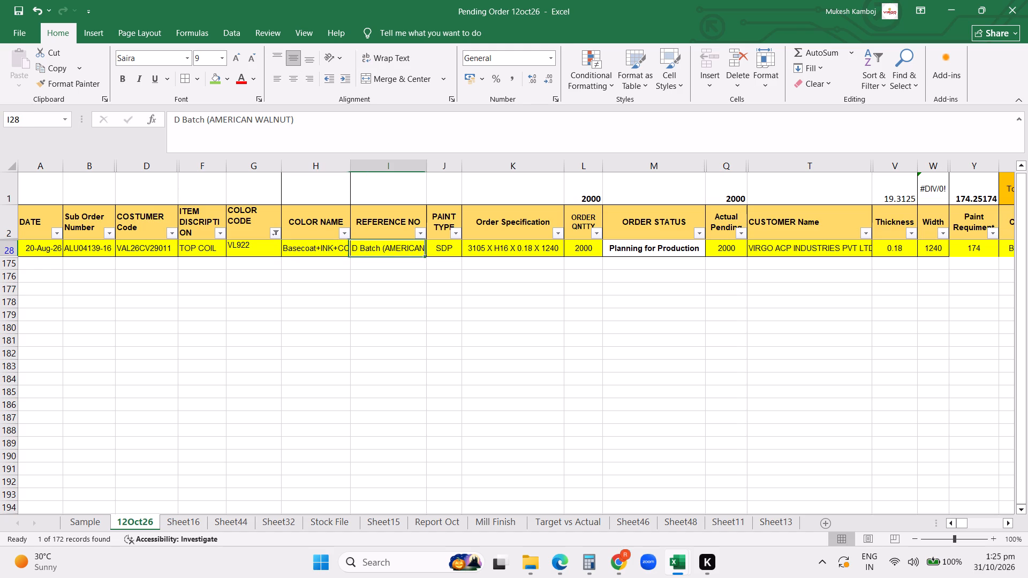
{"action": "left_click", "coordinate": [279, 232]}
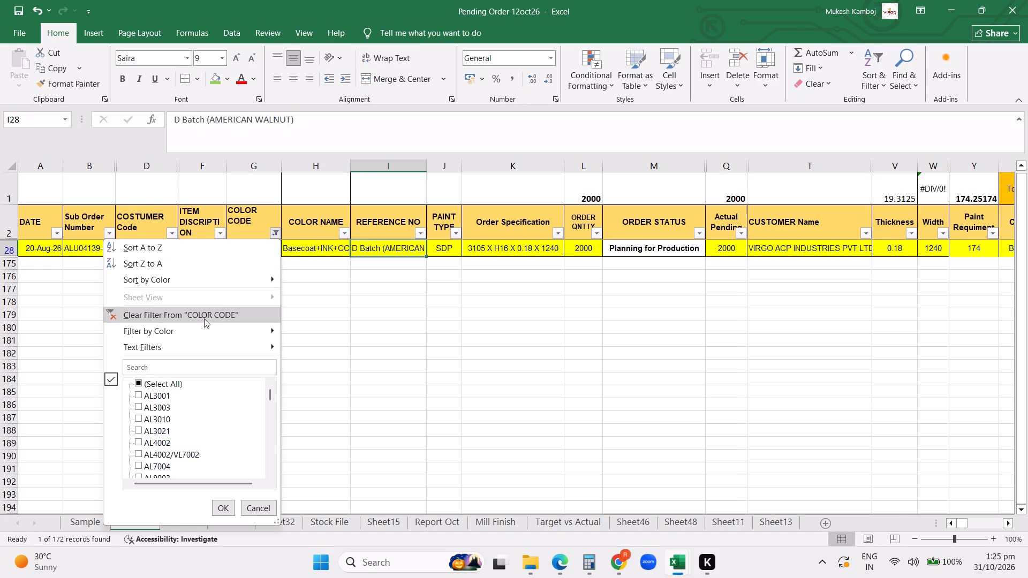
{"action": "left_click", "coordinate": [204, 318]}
Recheck the TAS order 31-10-2026 in Chrome, and back in the Excel pending orders, filter COLOR CODE with the search term 922.
{"action": "left_click", "coordinate": [626, 571]}
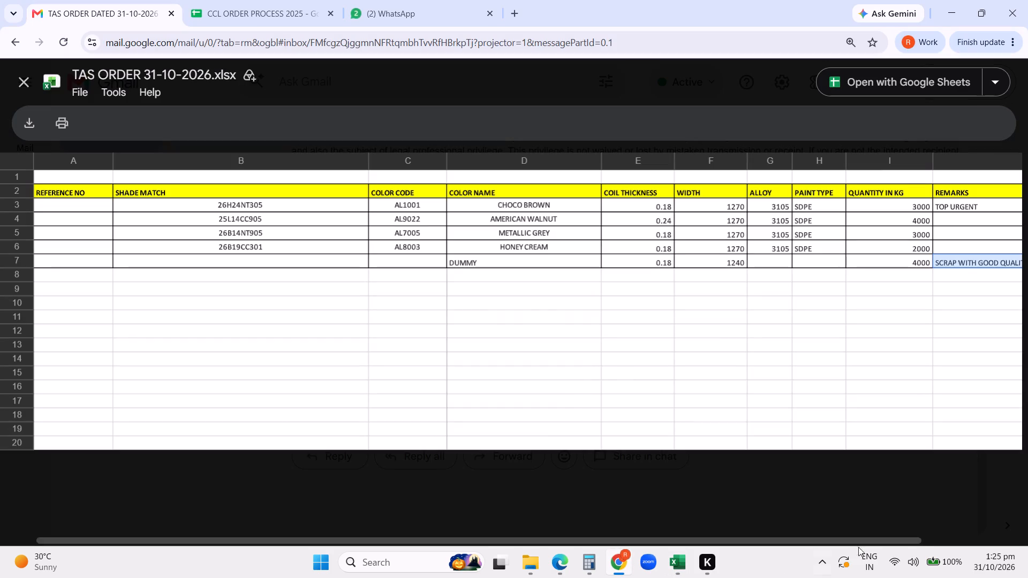
{"action": "left_click", "coordinate": [682, 558]}
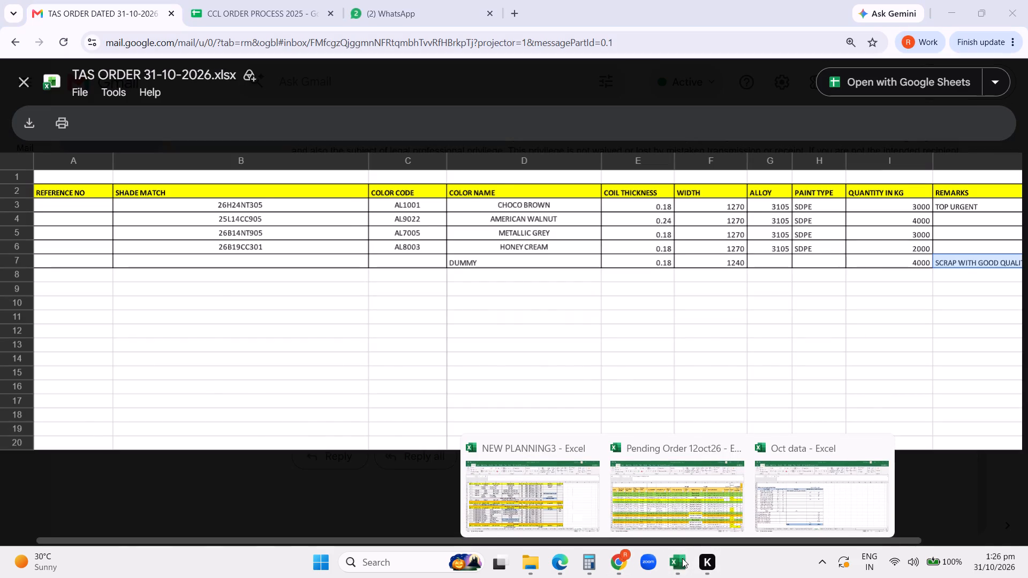
{"action": "left_click", "coordinate": [697, 507]}
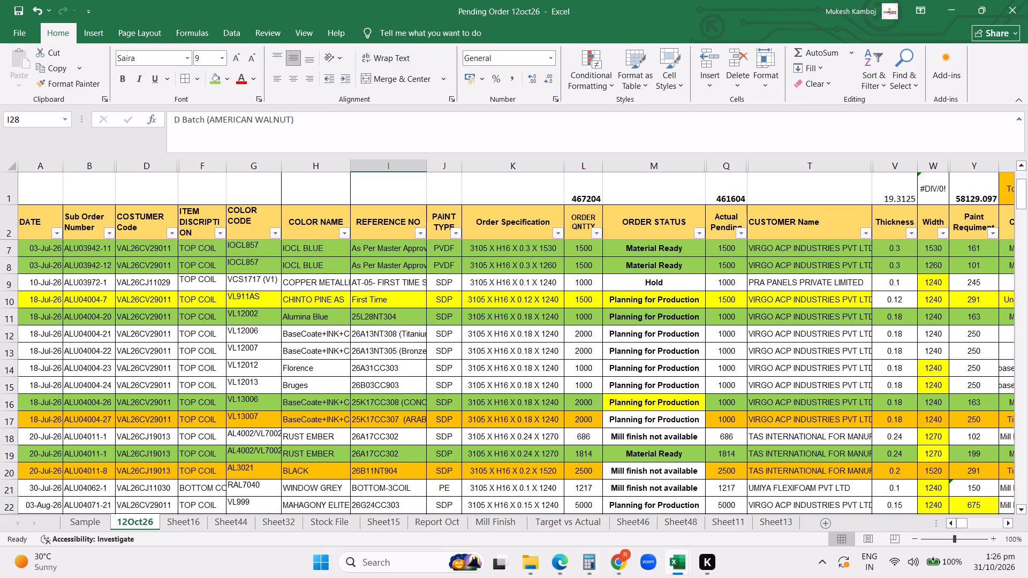
{"action": "left_click", "coordinate": [276, 234]}
{"action": "left_click", "coordinate": [186, 364]}
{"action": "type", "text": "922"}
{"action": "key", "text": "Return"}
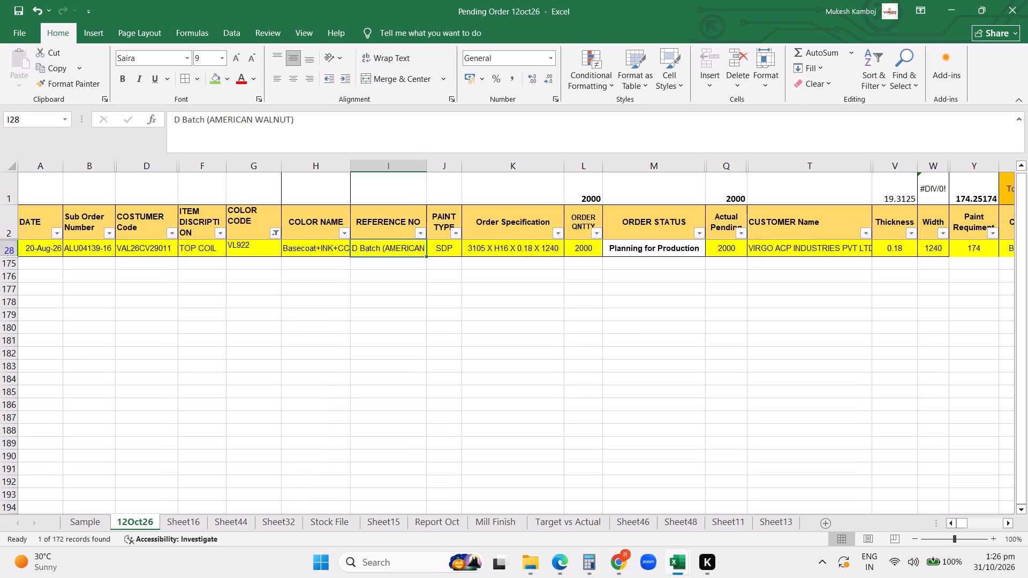
Examine the VL922 order's details across its columns, through to the CCL remark and EDD.
{"action": "left_click", "coordinate": [781, 264]}
{"action": "key", "text": "Right"}
{"action": "key", "text": "Right"}
{"action": "key", "text": "Right"}
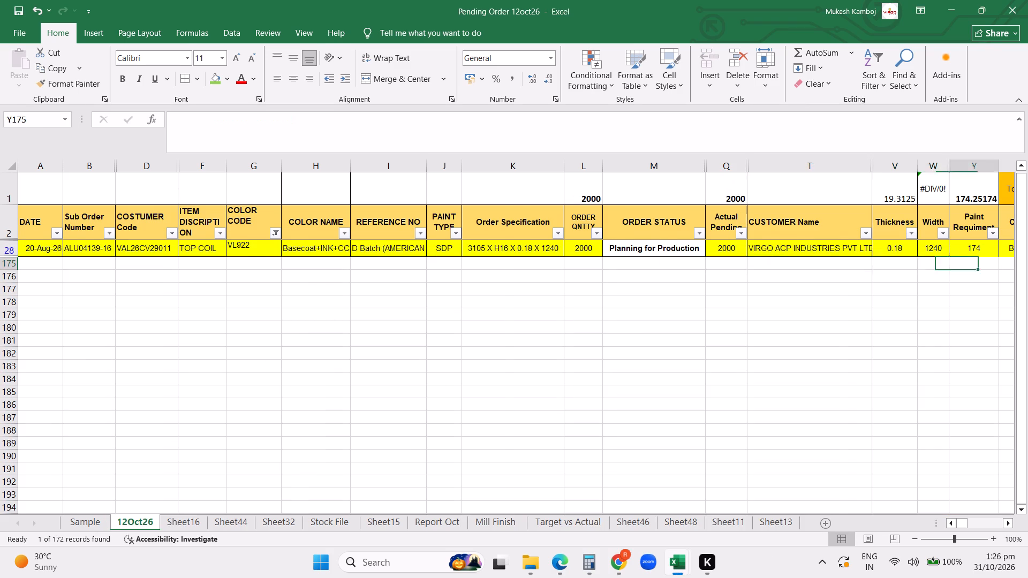
{"action": "key", "text": "Right"}
{"action": "key", "text": "Right"}
{"action": "key", "text": "Left"}
{"action": "key", "text": "Left"}
{"action": "key", "text": "Left"}
{"action": "key", "text": "Left"}
{"action": "key", "text": "Left"}
{"action": "key", "text": "Left"}
{"action": "key", "text": "Left"}
{"action": "key", "text": "Left"}
{"action": "key", "text": "Left"}
{"action": "key", "text": "Left"}
{"action": "key", "text": "Left"}
{"action": "key", "text": "Left"}
{"action": "key", "text": "Left"}
{"action": "key", "text": "Left"}
{"action": "key", "text": "Left"}
{"action": "key", "text": "Left"}
{"action": "key", "text": "Left"}
{"action": "key", "text": "Left"}
{"action": "key", "text": "Left"}
{"action": "key", "text": "Left"}
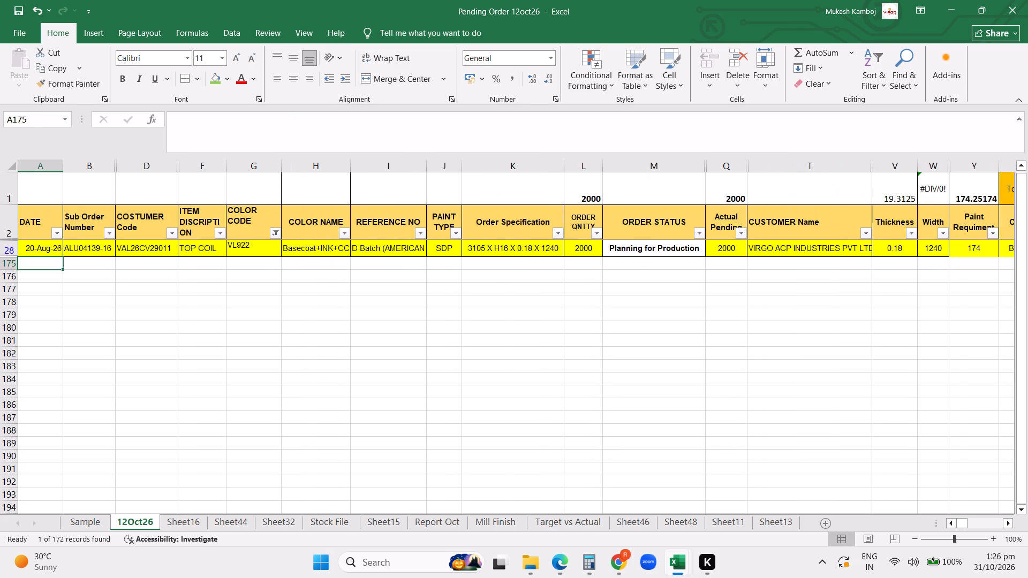
Clear the COLOR CODE filter from the pending orders.
{"action": "left_click", "coordinate": [277, 232]}
{"action": "left_click", "coordinate": [216, 307]}
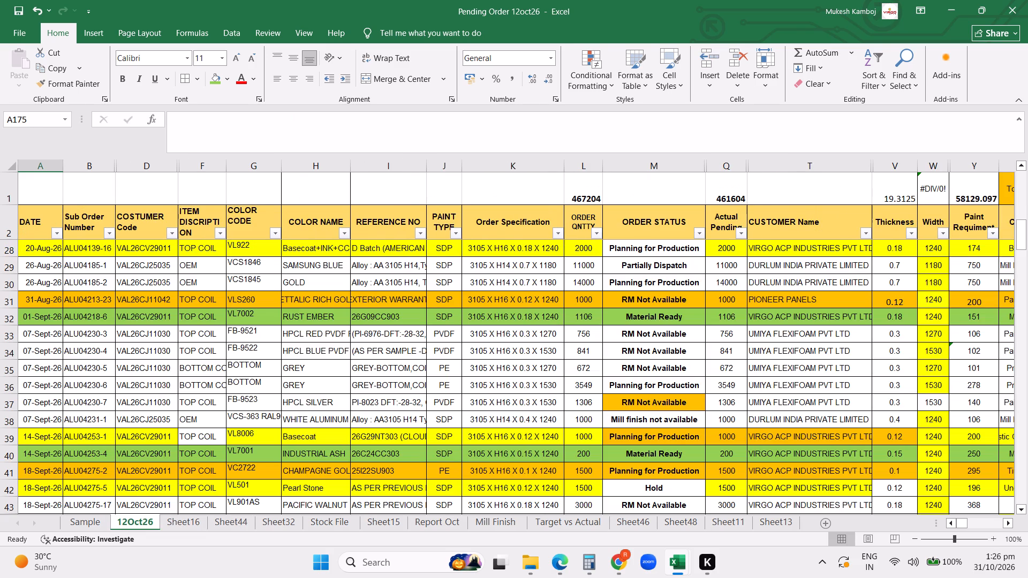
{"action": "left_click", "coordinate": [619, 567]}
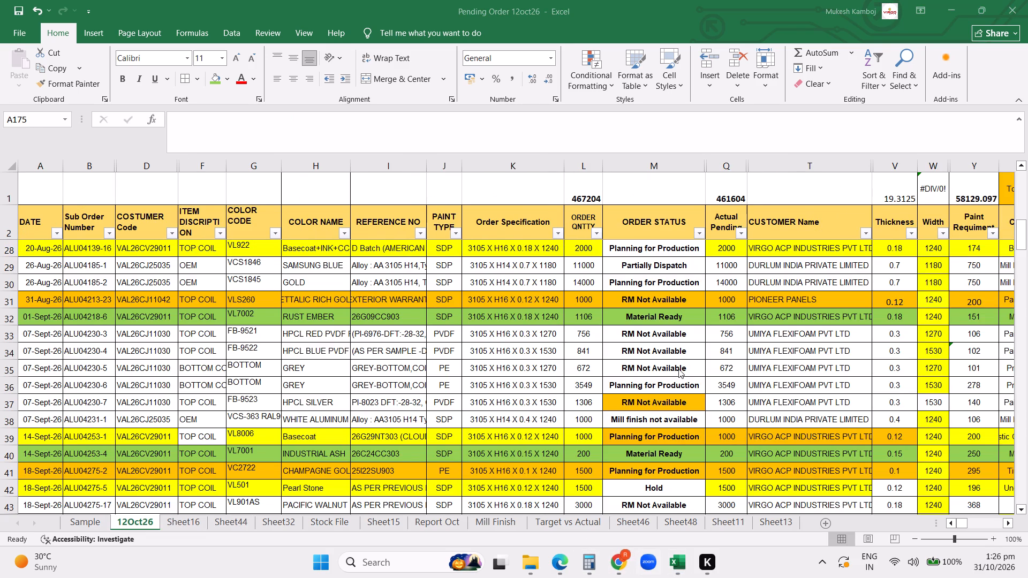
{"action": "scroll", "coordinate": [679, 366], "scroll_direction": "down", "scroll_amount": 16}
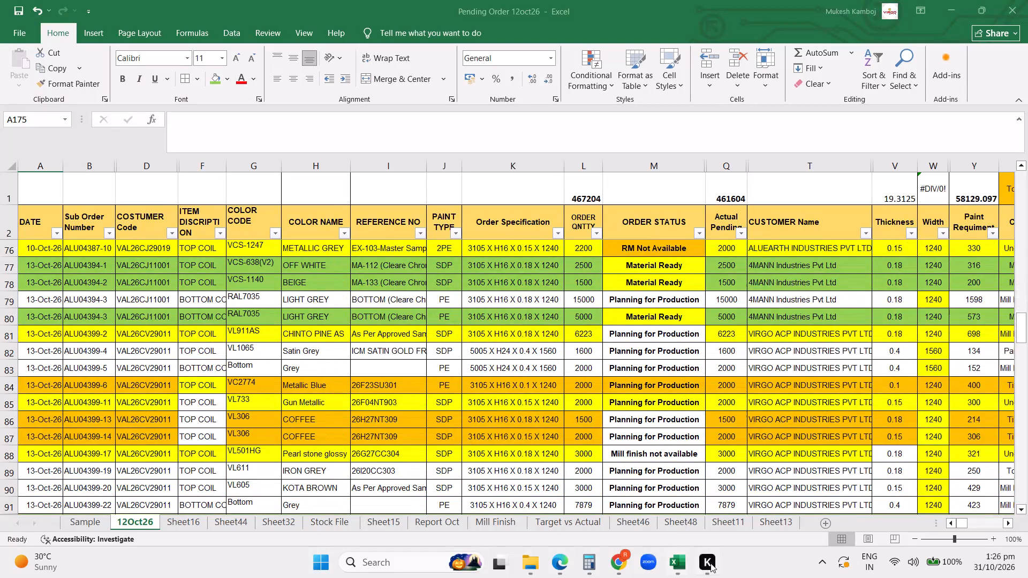
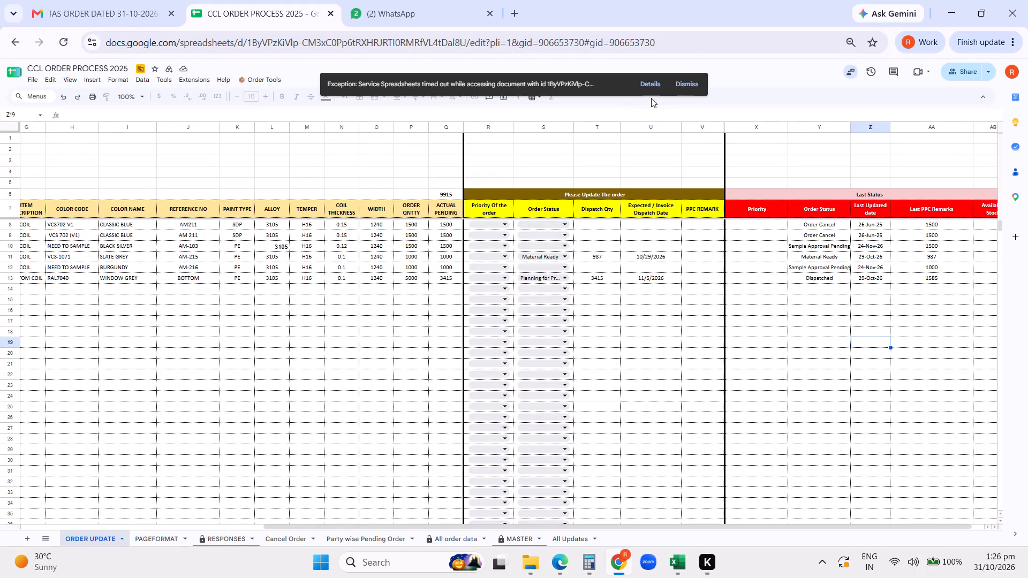
Dismiss the script timeout error and run the first Order Tools script again for the ORDER UPDATE sheet.
{"action": "left_click", "coordinate": [678, 80]}
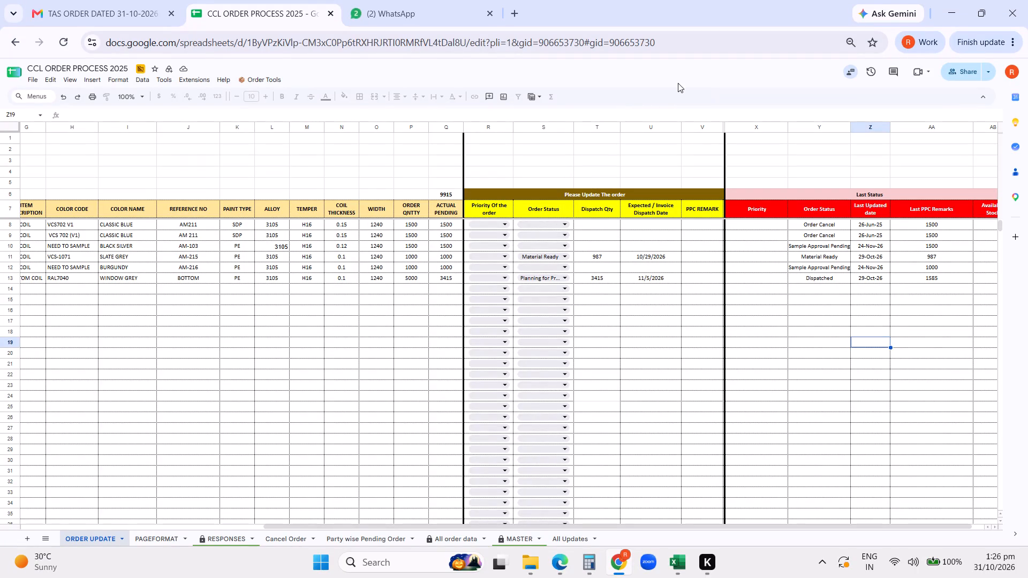
{"action": "left_click", "coordinate": [266, 77]}
{"action": "left_click", "coordinate": [266, 90]}
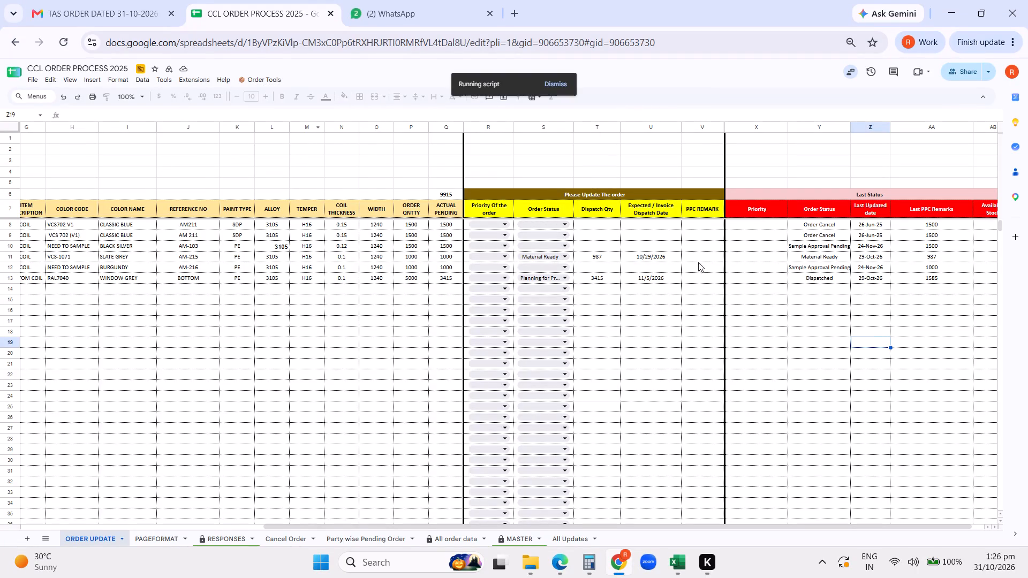
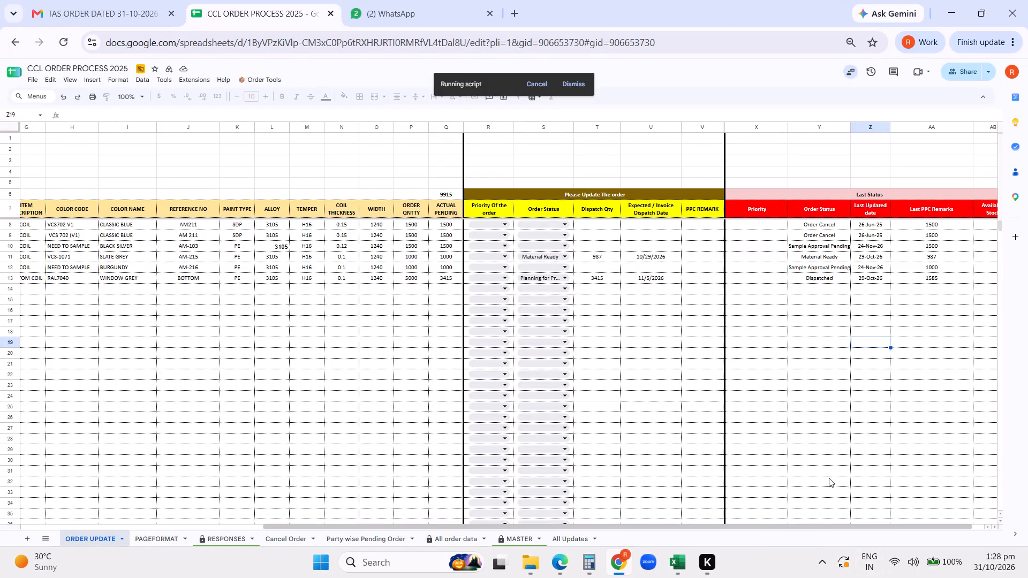
Switch to the Pending Order 12oct26 workbook in Excel and open Sheet16 with the TAS pending orders.
{"action": "left_click", "coordinate": [676, 561]}
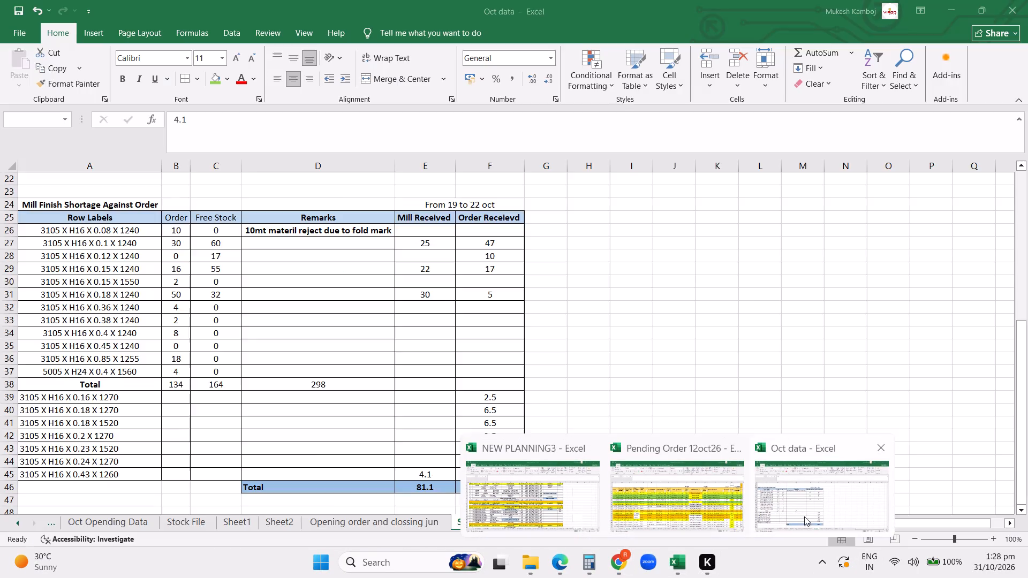
{"action": "left_click", "coordinate": [699, 500]}
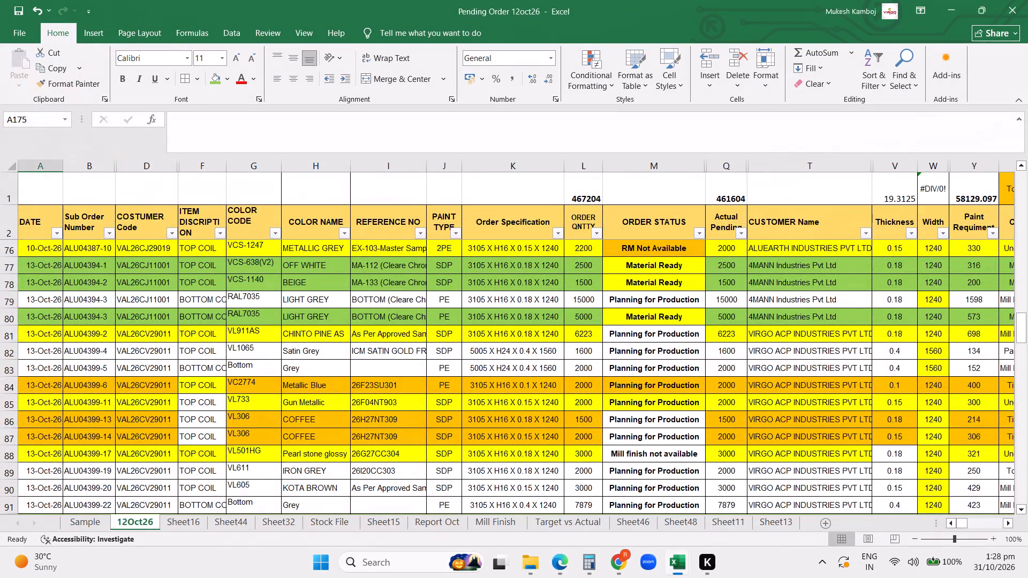
{"action": "left_click", "coordinate": [780, 522]}
{"action": "left_click", "coordinate": [737, 522]}
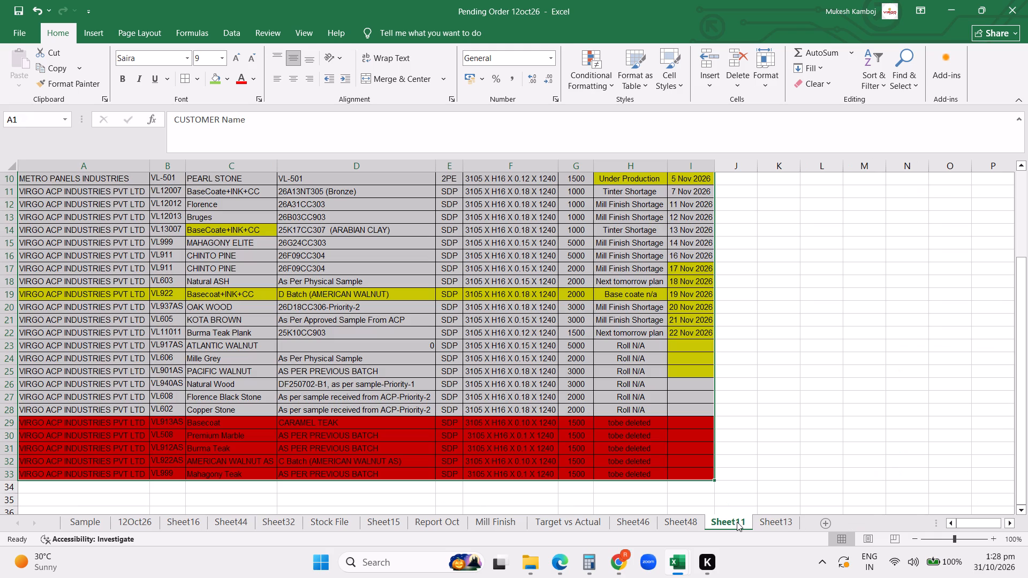
{"action": "left_click", "coordinate": [189, 522]}
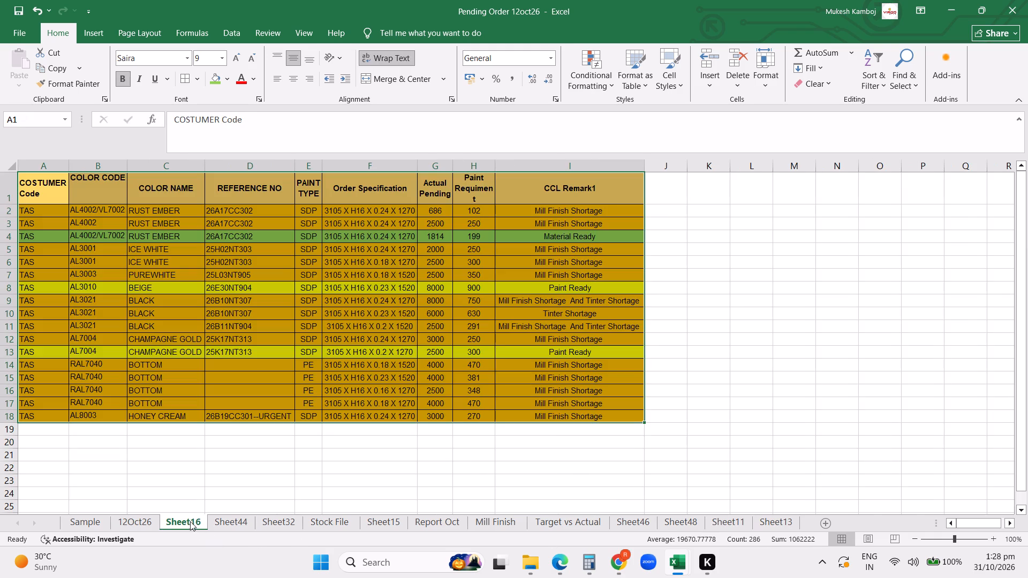
{"action": "left_click", "coordinate": [385, 444]}
Set the page orientation of Sheet16 to landscape and print one copy of the TAS pending order table.
{"action": "left_click", "coordinate": [17, 33]}
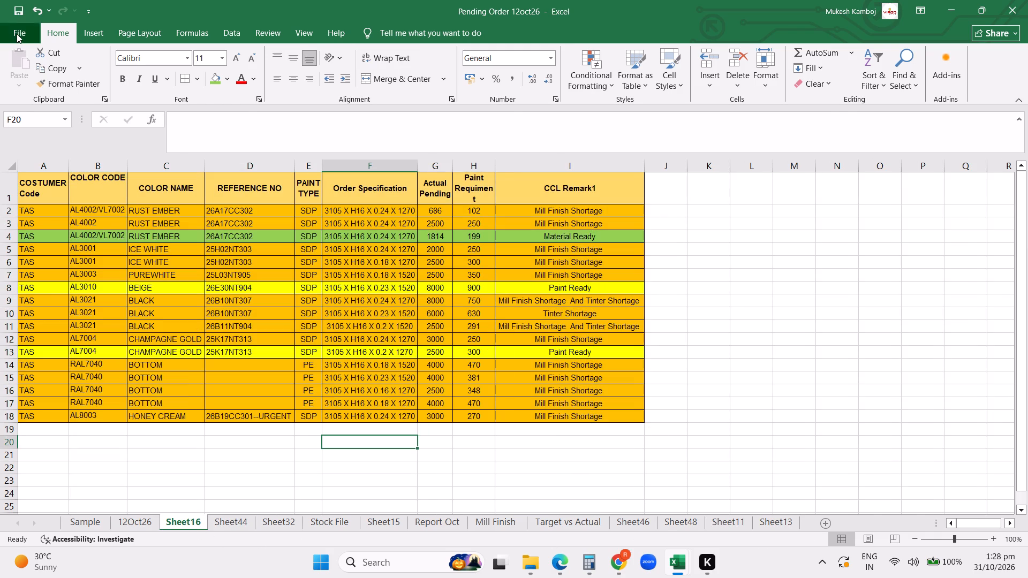
{"action": "left_click", "coordinate": [33, 270]}
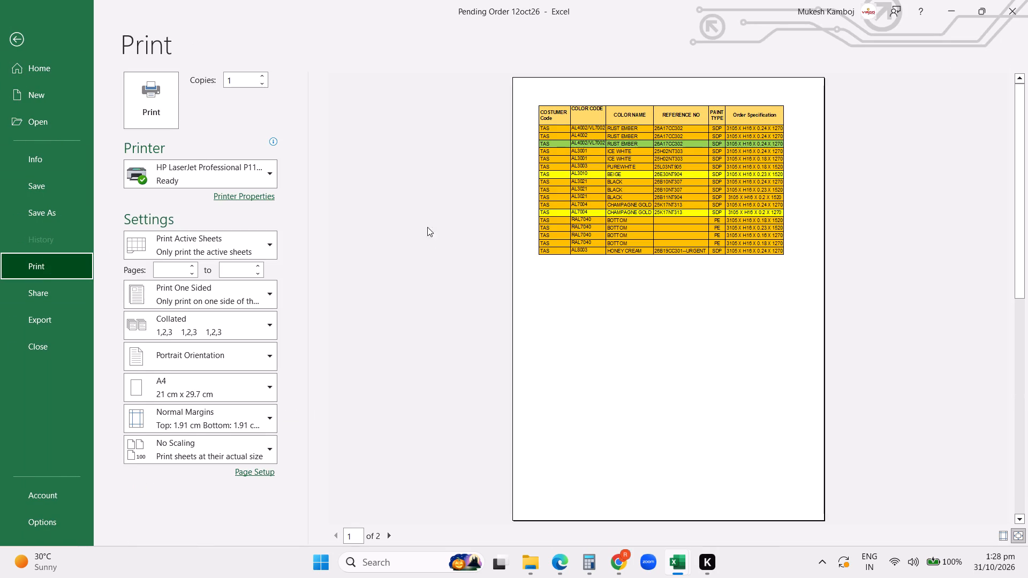
{"action": "left_click", "coordinate": [247, 467]}
{"action": "left_click", "coordinate": [252, 228]}
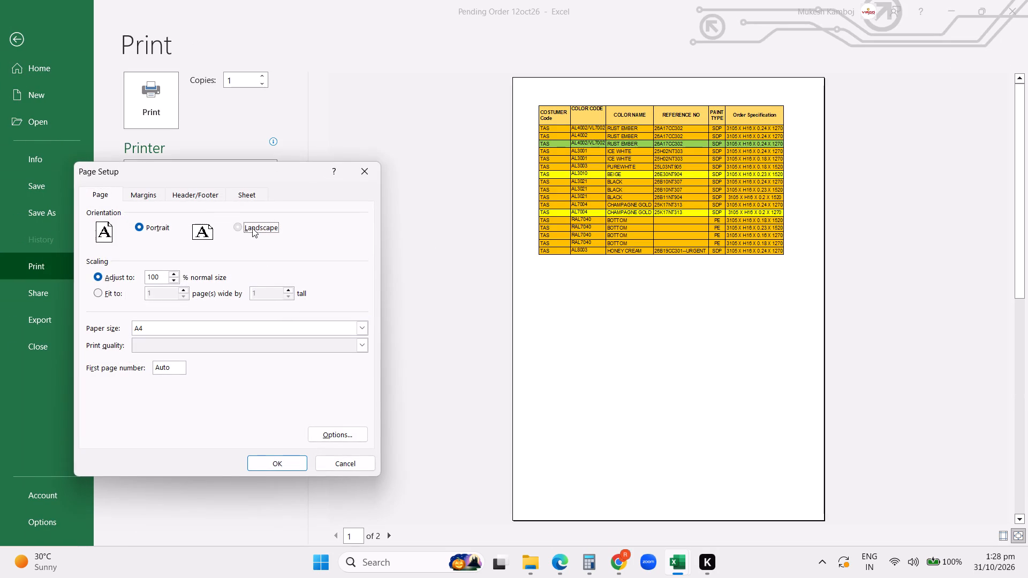
{"action": "left_click", "coordinate": [274, 466]}
{"action": "scroll", "coordinate": [564, 336], "scroll_direction": "up", "scroll_amount": 5}
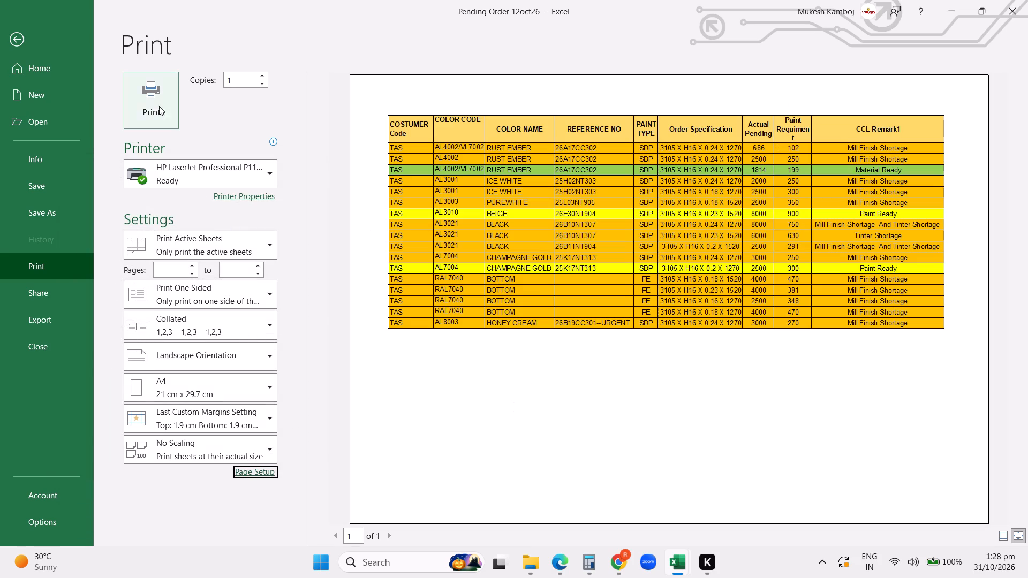
{"action": "left_click", "coordinate": [139, 102]}
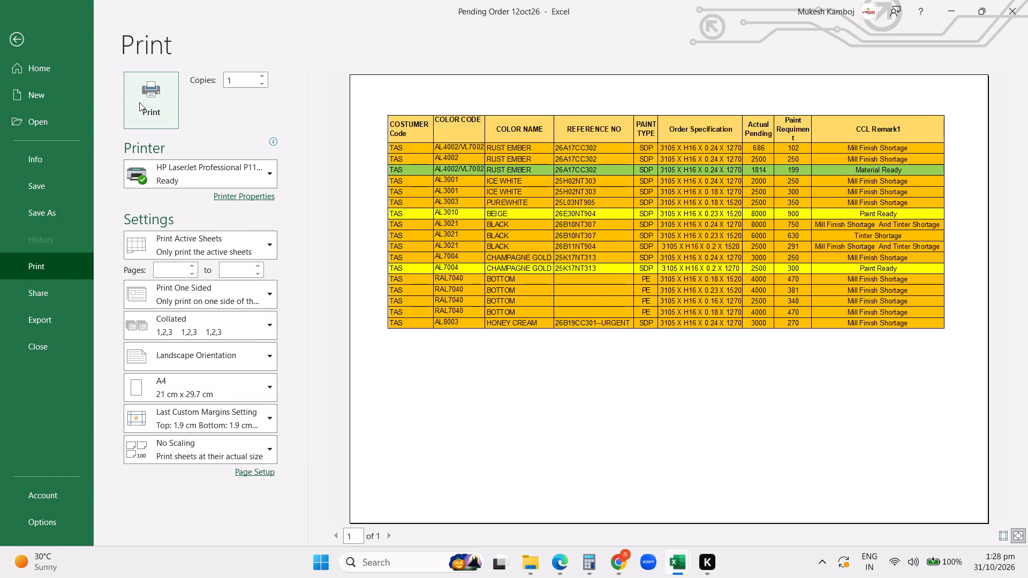